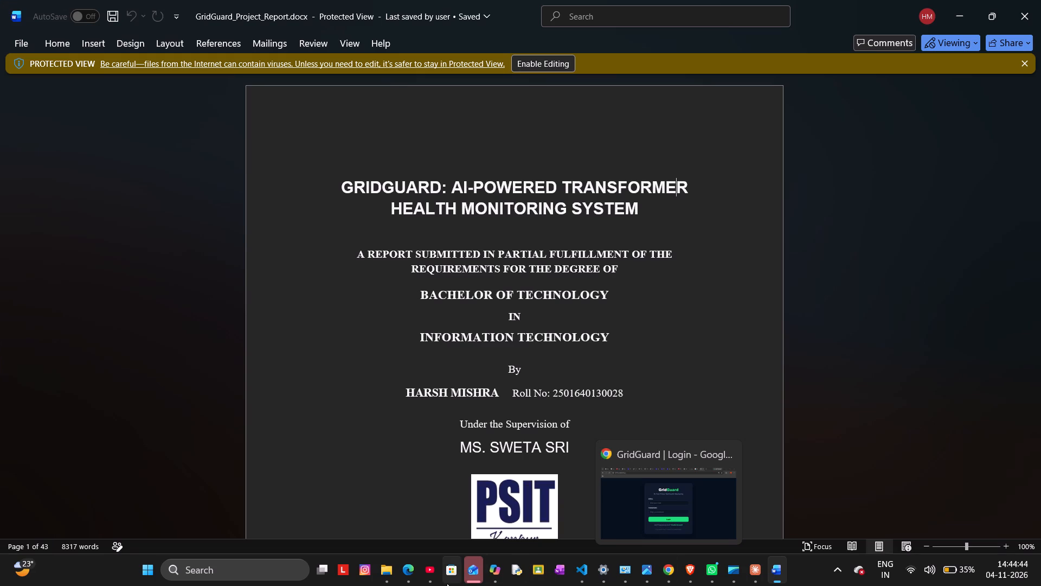
Switch to the GridGuard_Project_Report PDF in Edge and search it for "api".
click(399, 511)
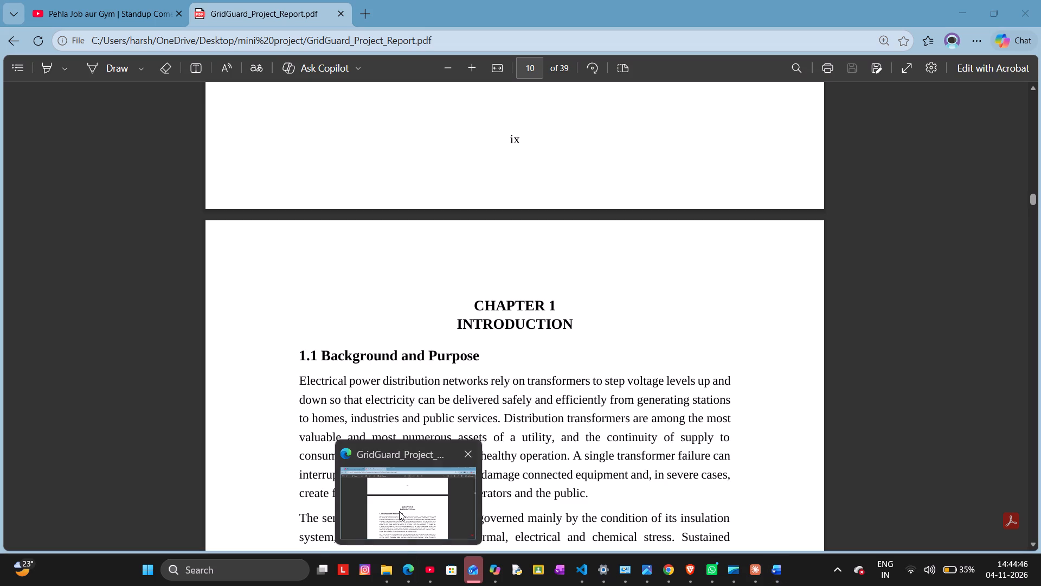
scroll(573, 286, up, 2)
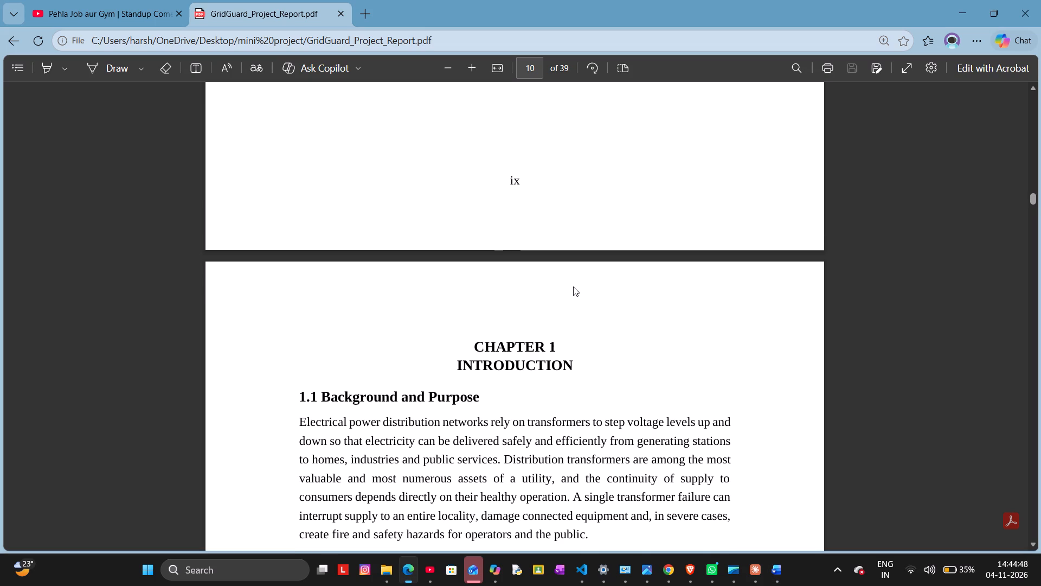
scroll(573, 286, up, 1)
click(795, 67)
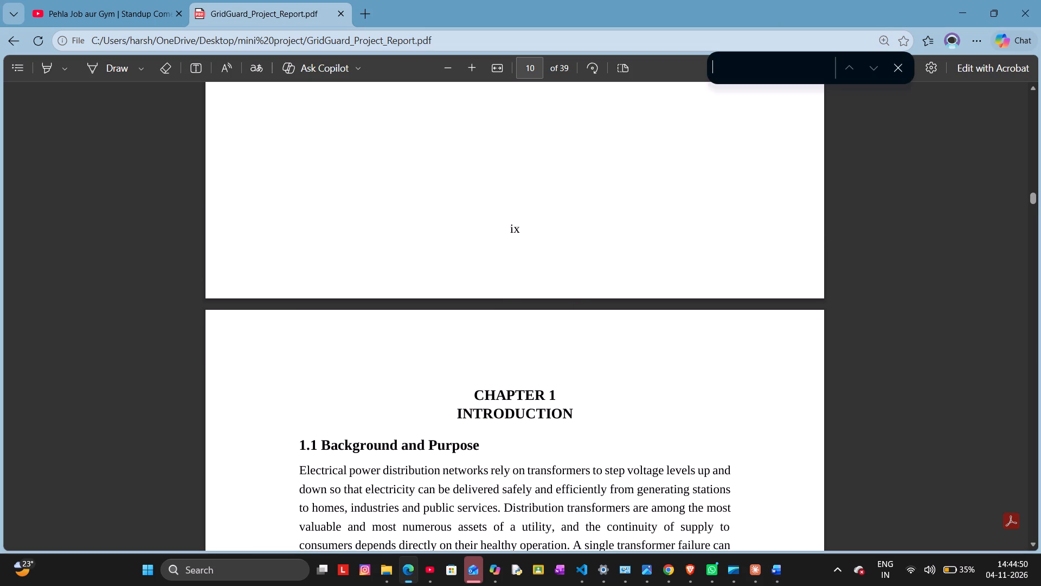
text(api)
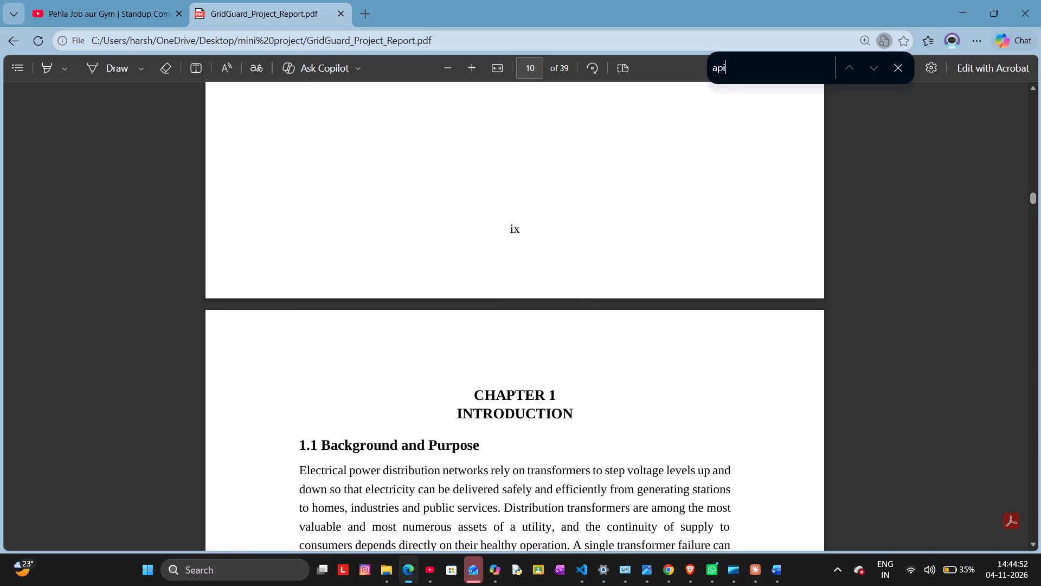
key(Return)
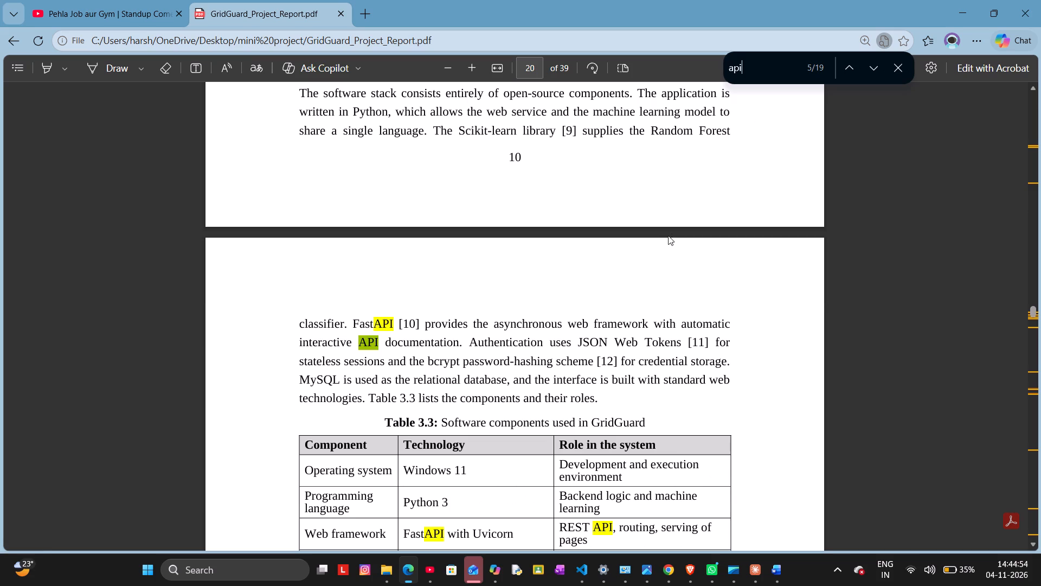
Examine the software stack paragraph and Table 3.3 listing the software components used in GridGuard.
scroll(593, 272, down, 1)
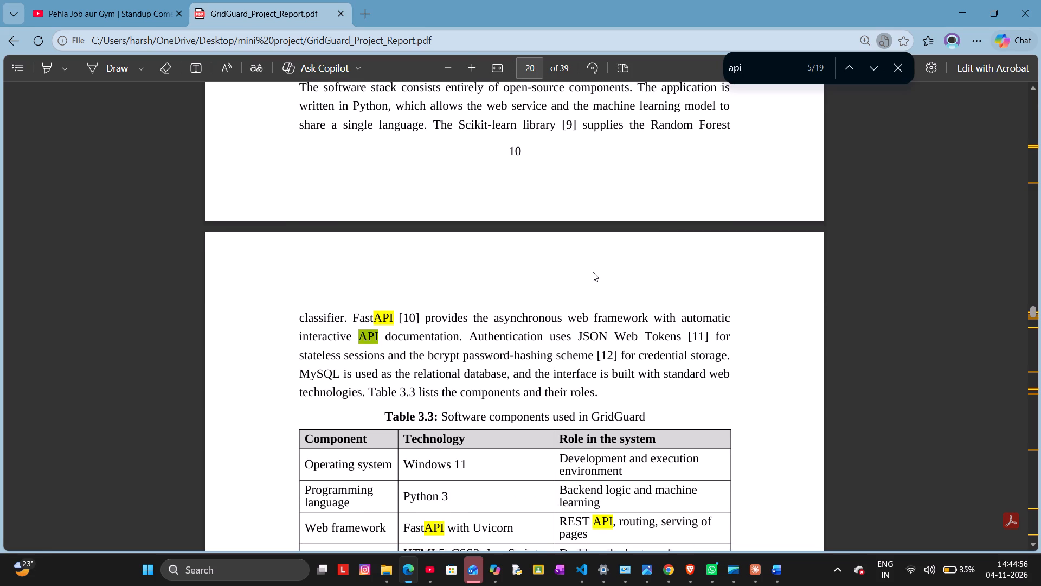
scroll(593, 272, down, 2)
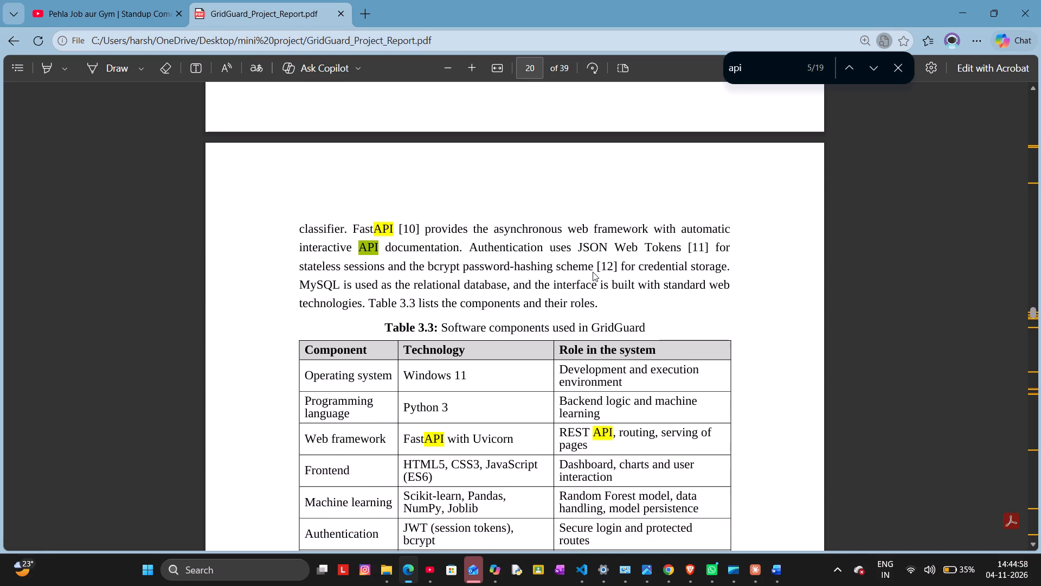
scroll(593, 272, down, 2)
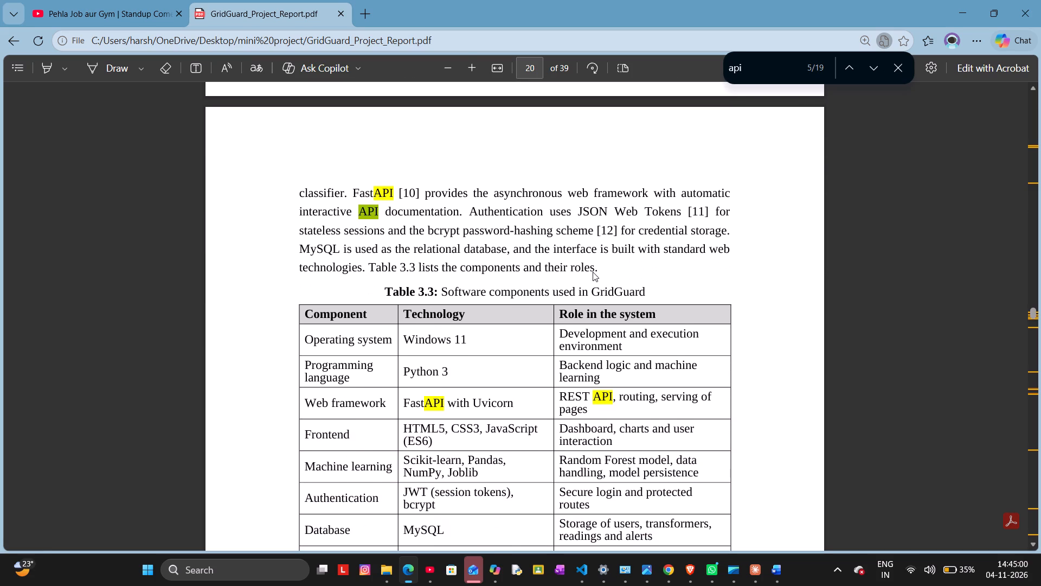
scroll(593, 272, down, 2)
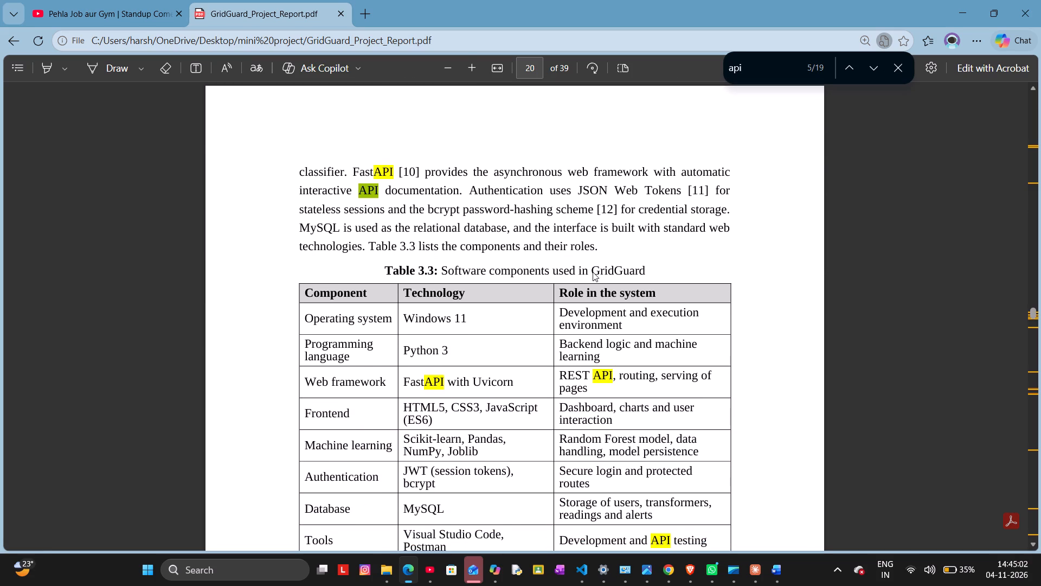
scroll(593, 272, down, 2)
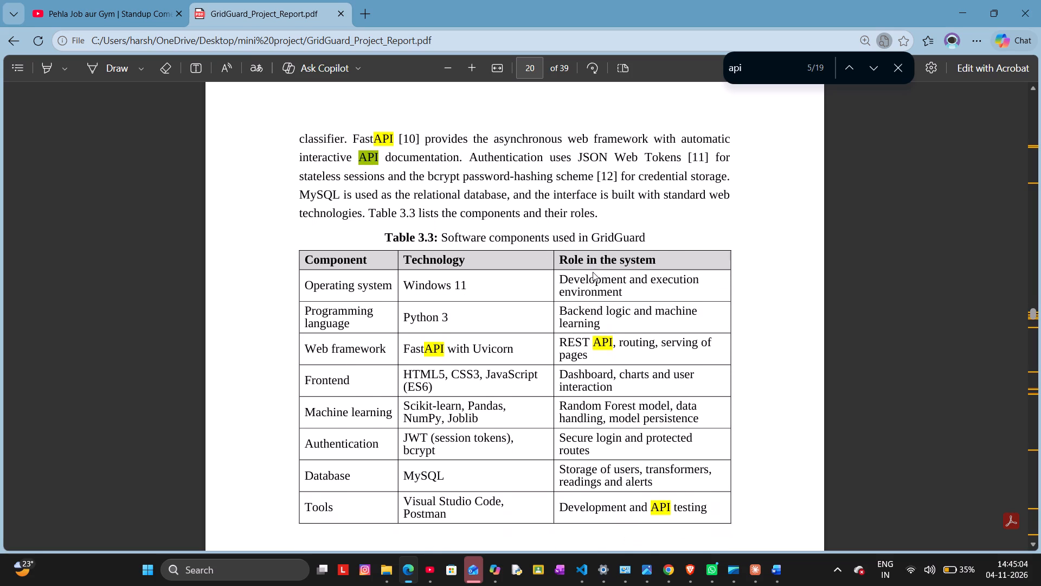
scroll(593, 272, down, 2)
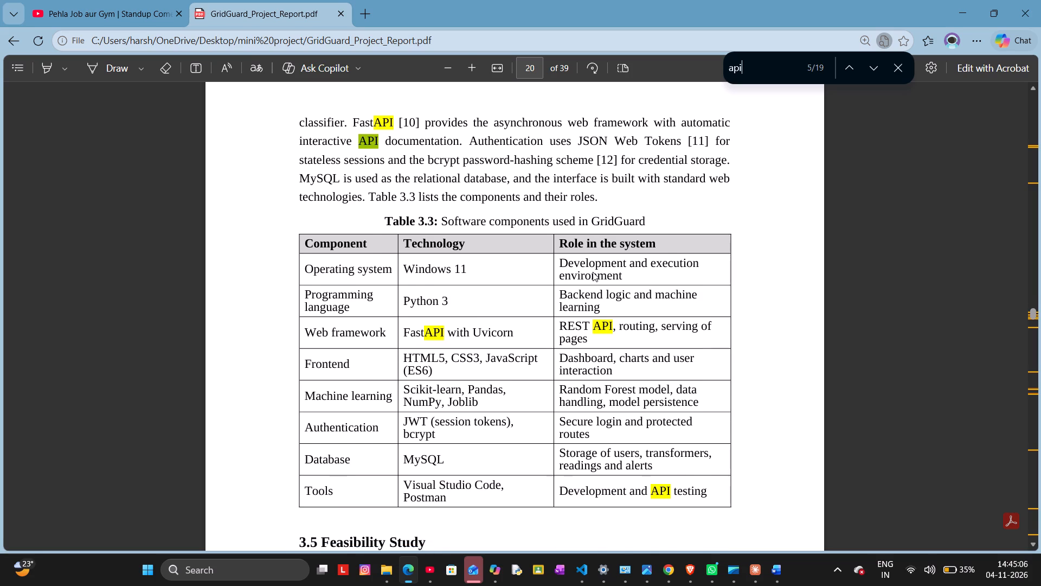
scroll(593, 272, down, 2)
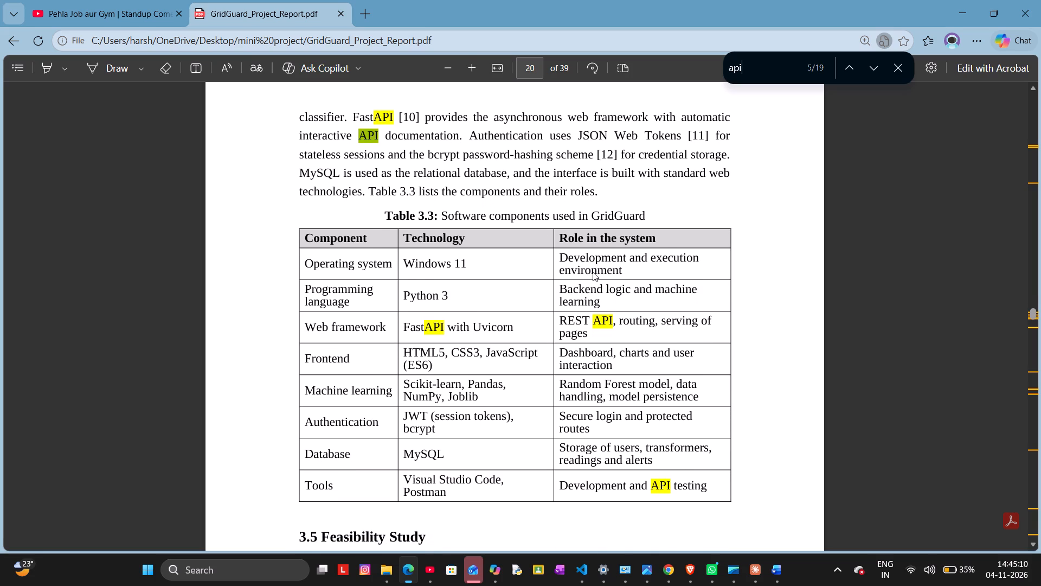
scroll(593, 272, down, 2)
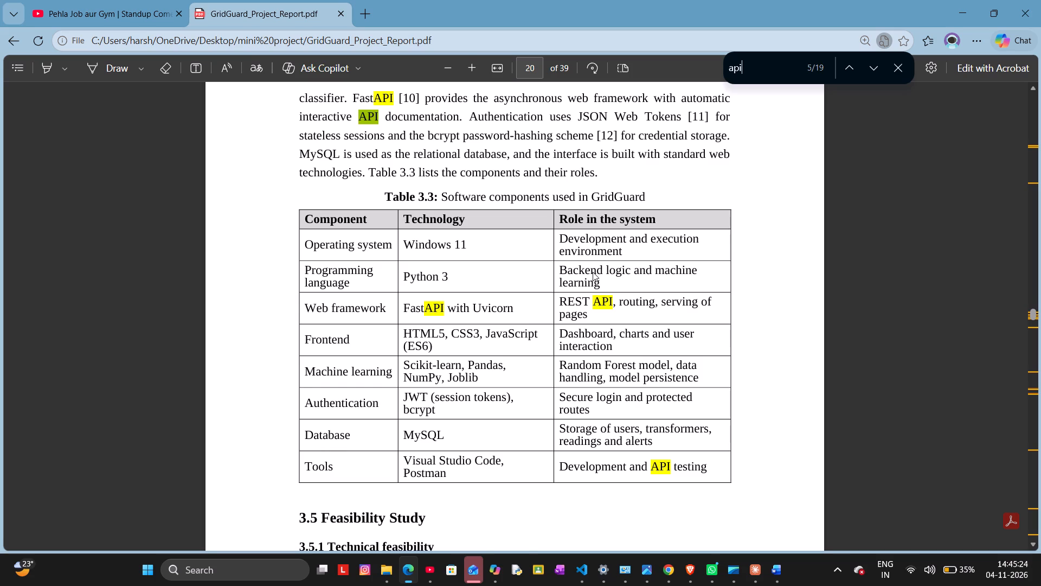
Read on from the feasibility study through the layered architecture and the machine learning methodology in section 3.7.
scroll(593, 272, down, 18)
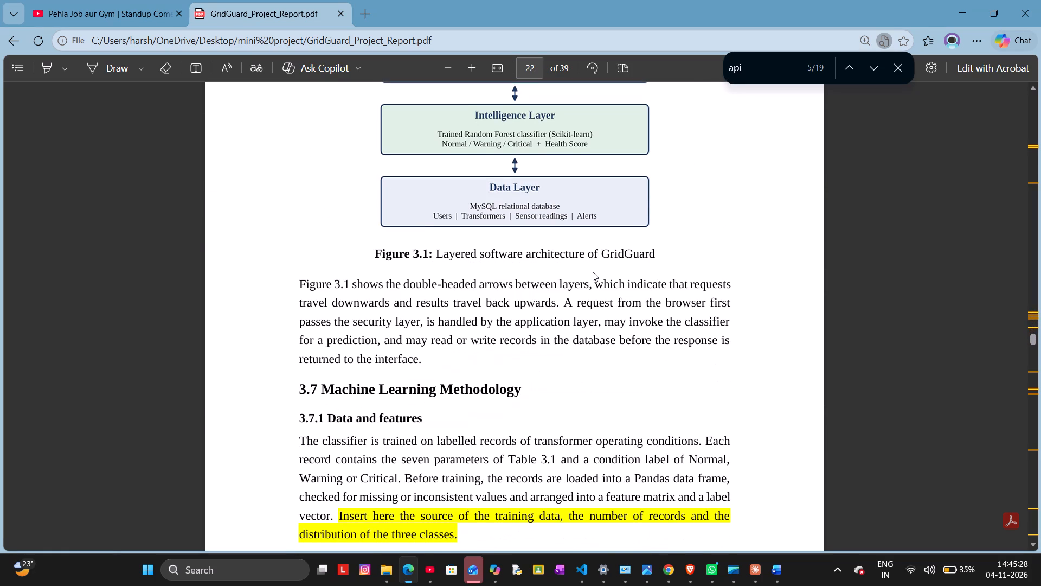
scroll(593, 272, down, 8)
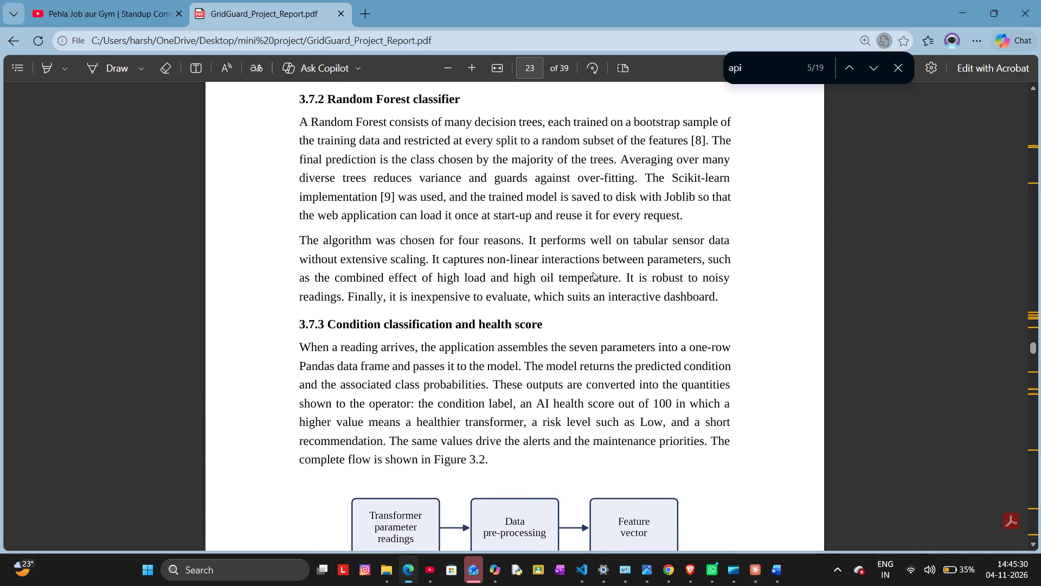
scroll(593, 272, down, 5)
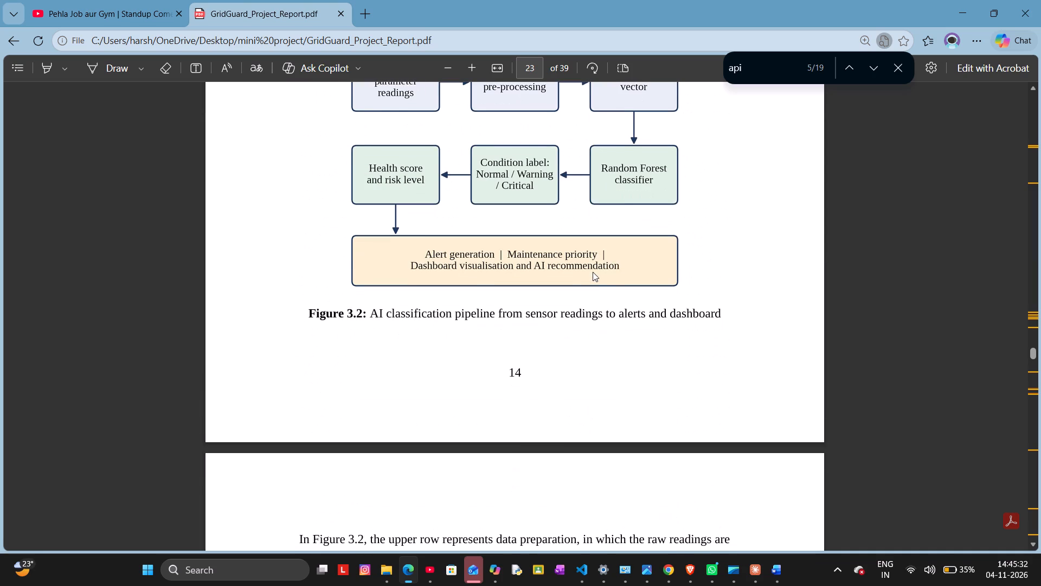
scroll(593, 272, down, 6)
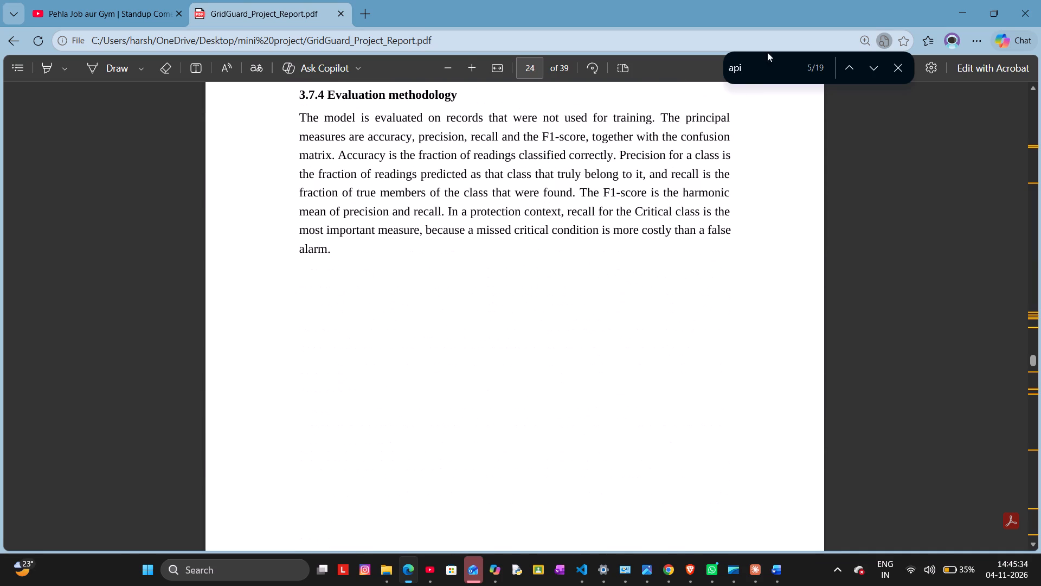
Search the report for "api uses".
click(761, 60)
key(space)
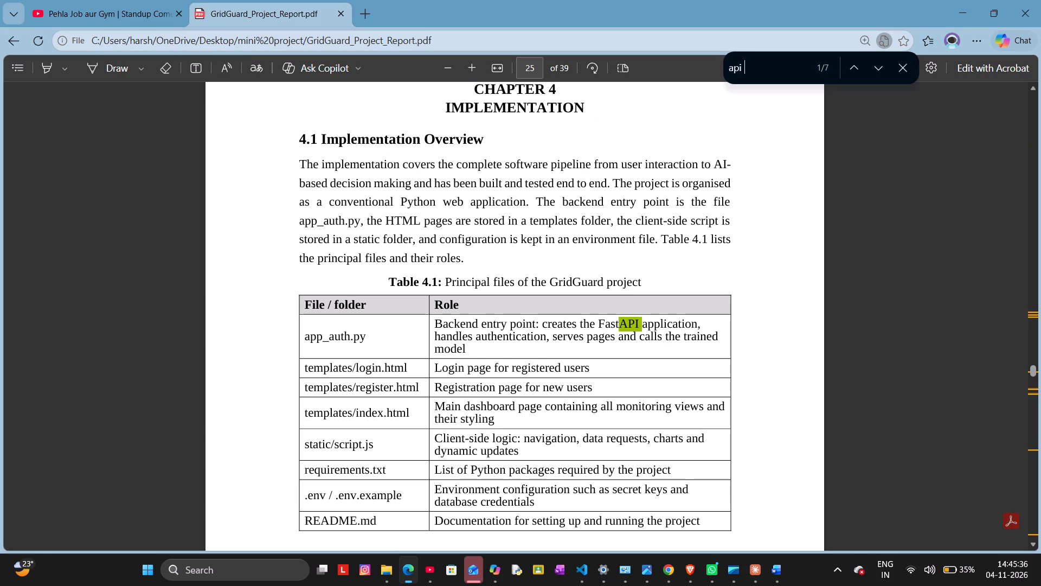
key(w)
key(BackSpace)
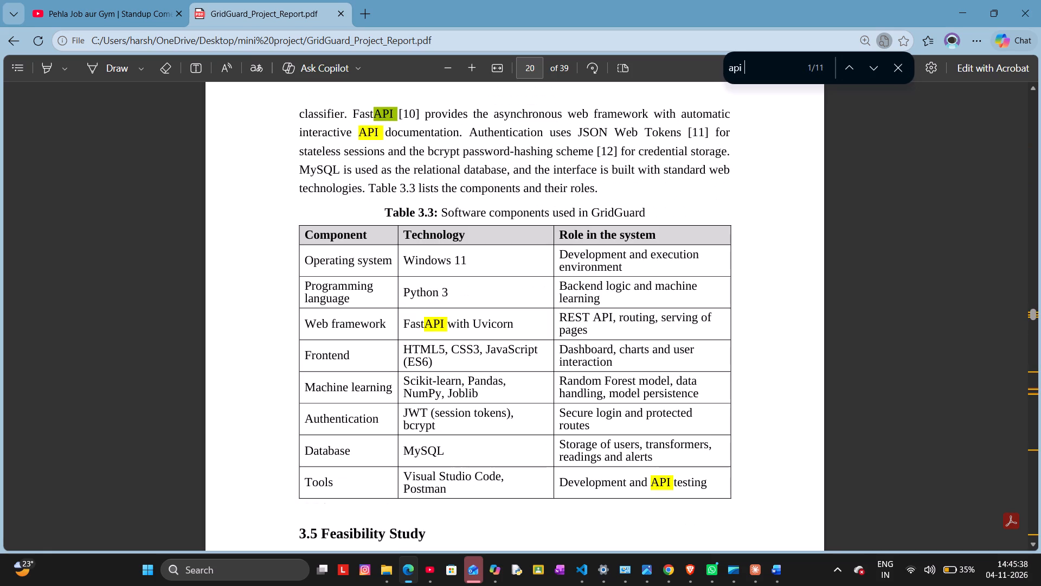
text(uses)
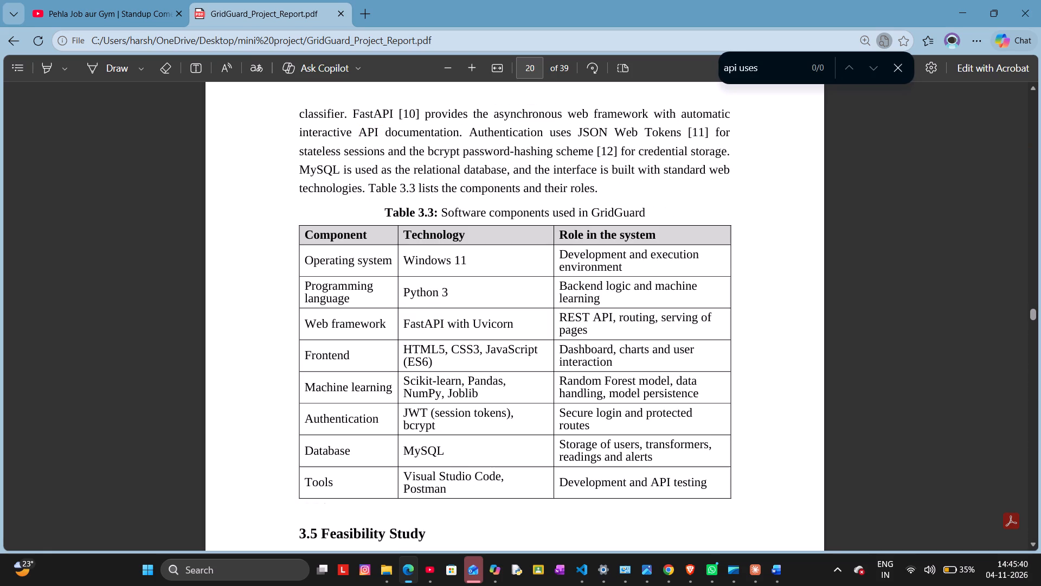
key(Return)
Shorten the search term to "api" and review the feasibility study, the Figure 3.1 architecture and the section 3.7 methodology.
key(BackSpace)
key(BackSpace)
key(BackSpace)
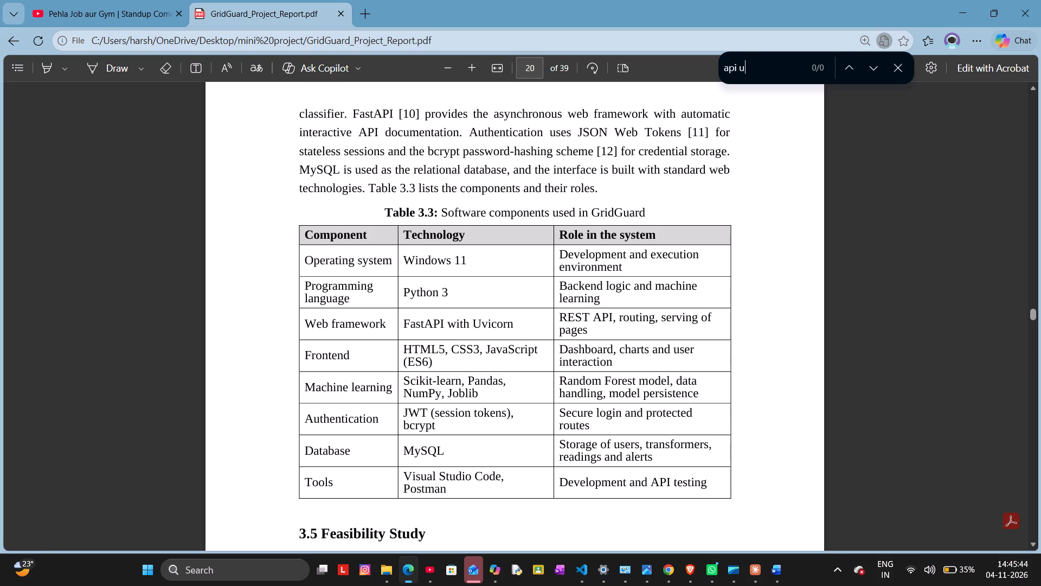
key(BackSpace)
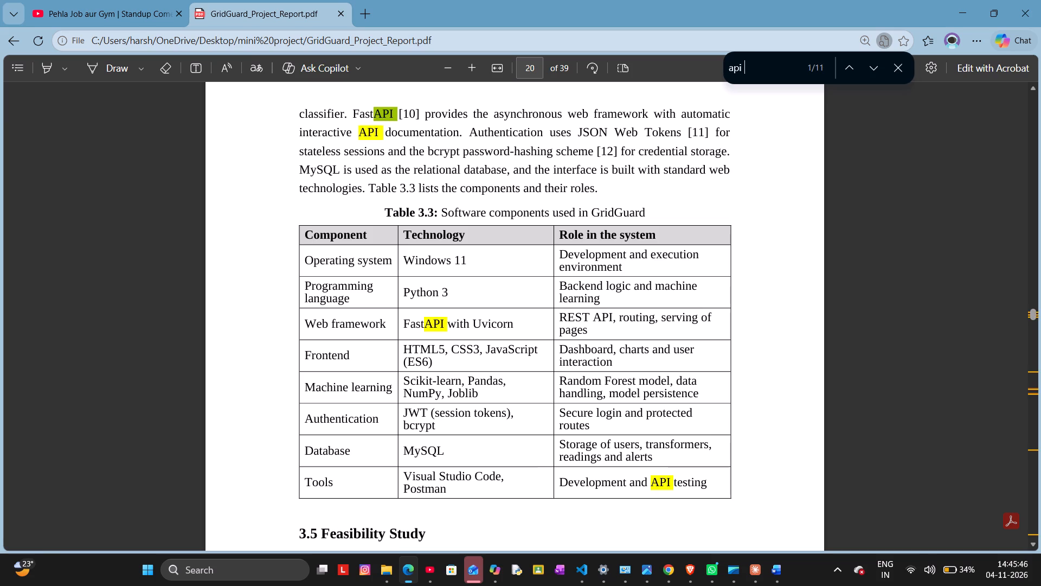
scroll(702, 185, down, 5)
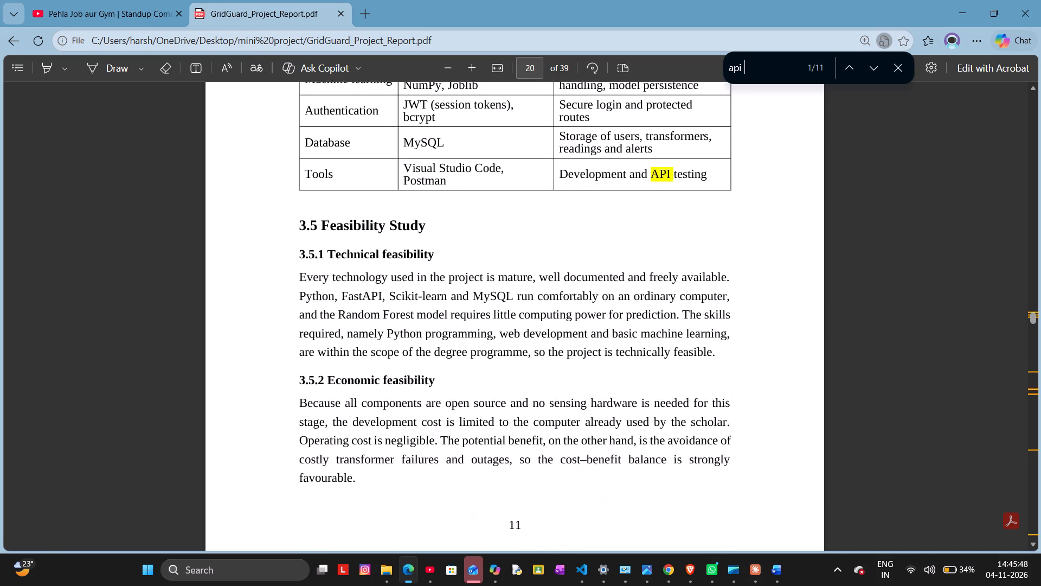
scroll(702, 185, down, 11)
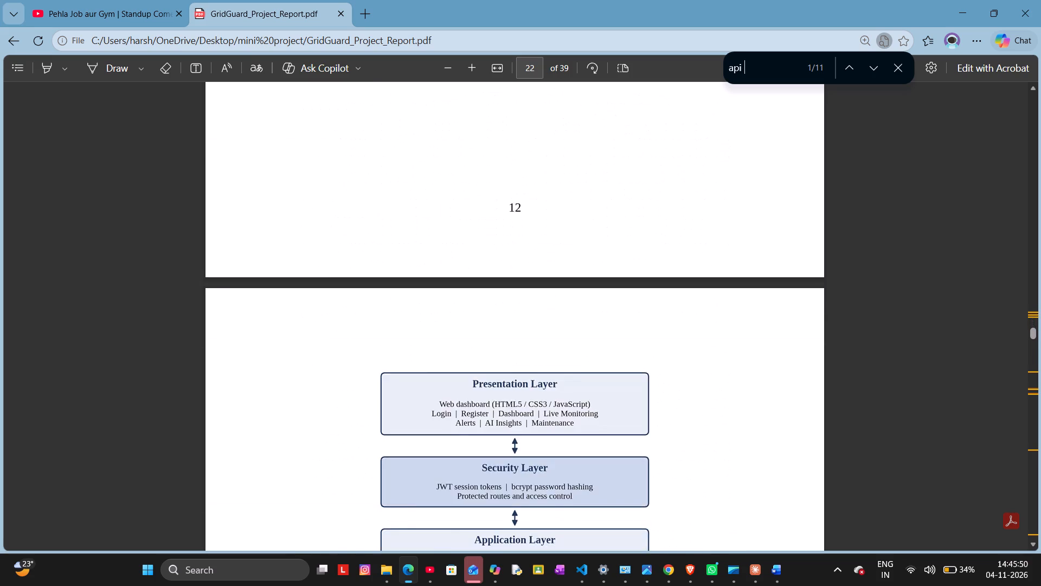
scroll(702, 185, down, 3)
scroll(702, 185, up, 1)
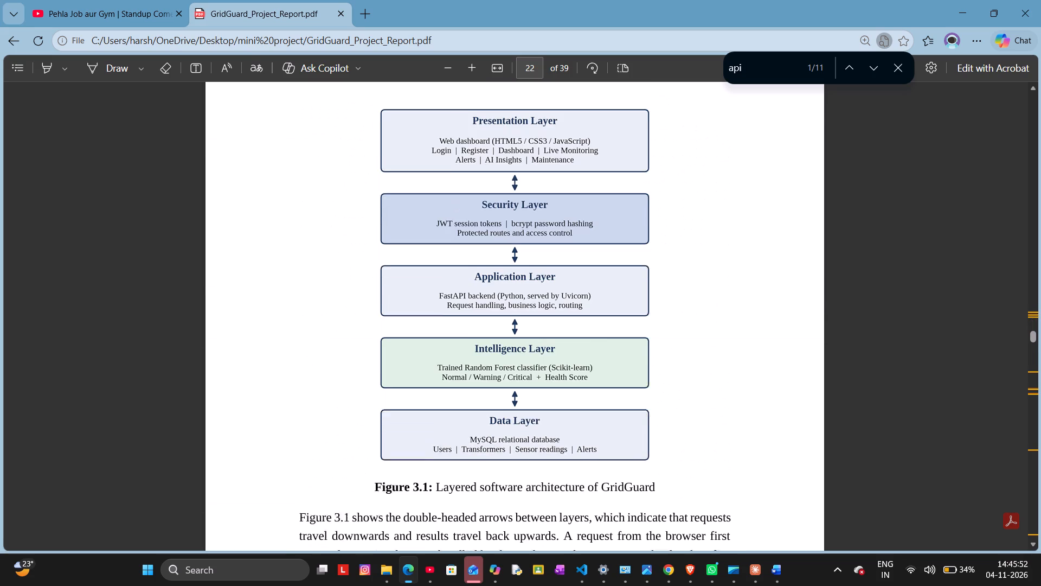
scroll(702, 185, up, 1)
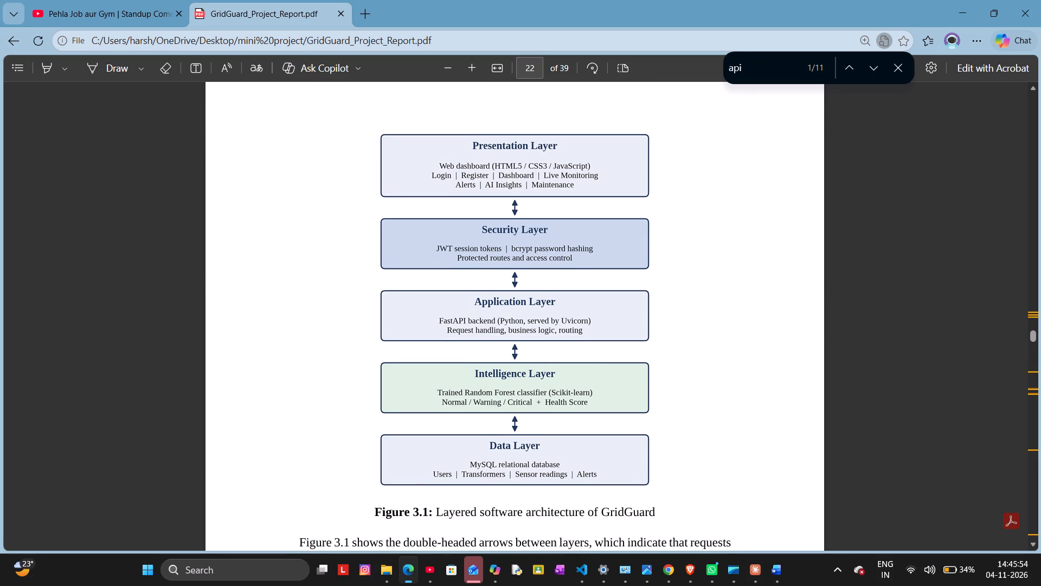
scroll(702, 185, down, 6)
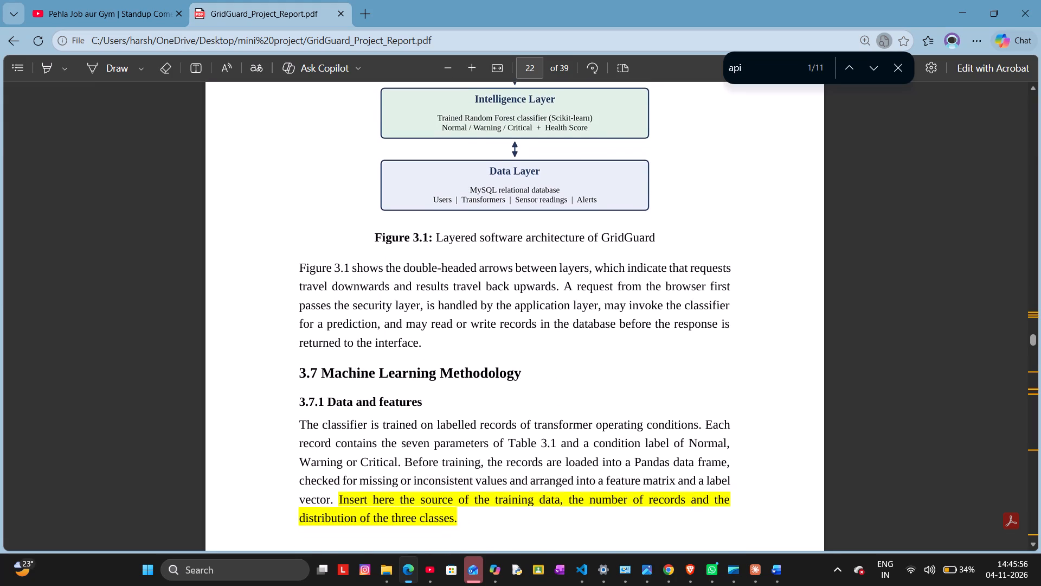
scroll(702, 185, down, 4)
scroll(702, 185, up, 3)
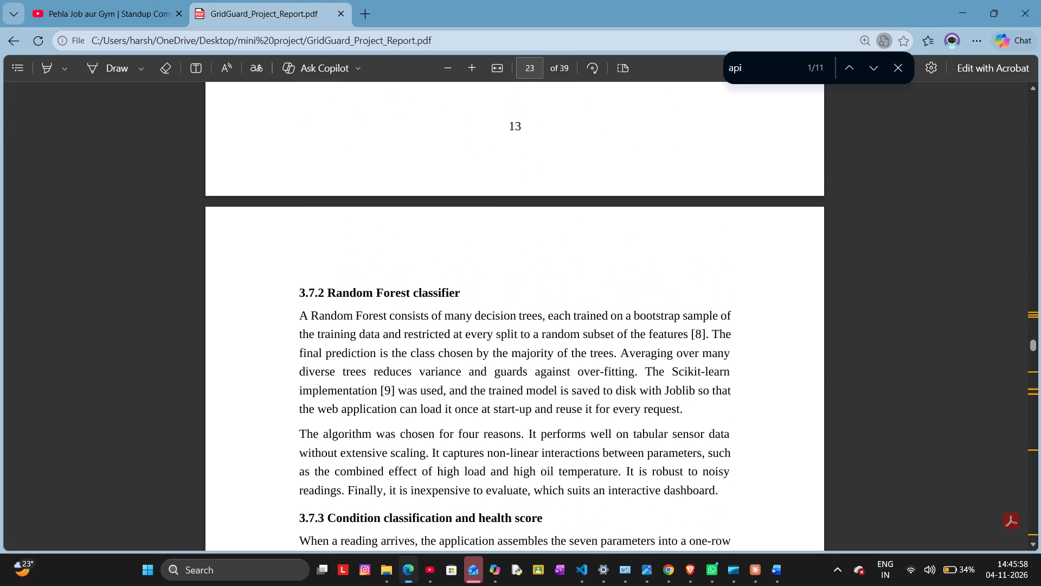
scroll(702, 185, up, 3)
scroll(702, 185, down, 7)
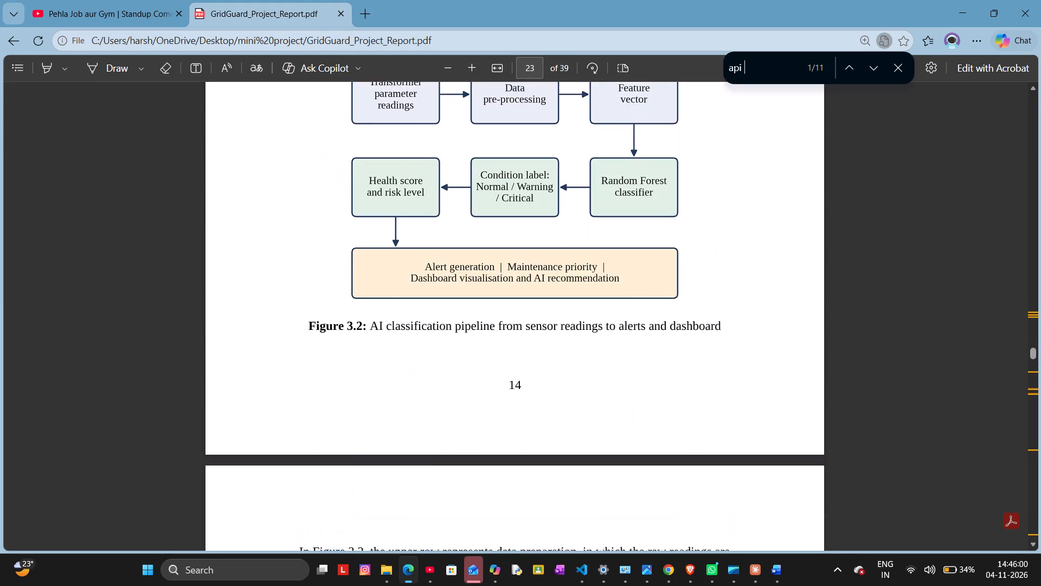
Examine Chapter 4 of the report from the implementation overview and Table 4.1 through the Backend API section to the database design.
scroll(702, 185, down, 12)
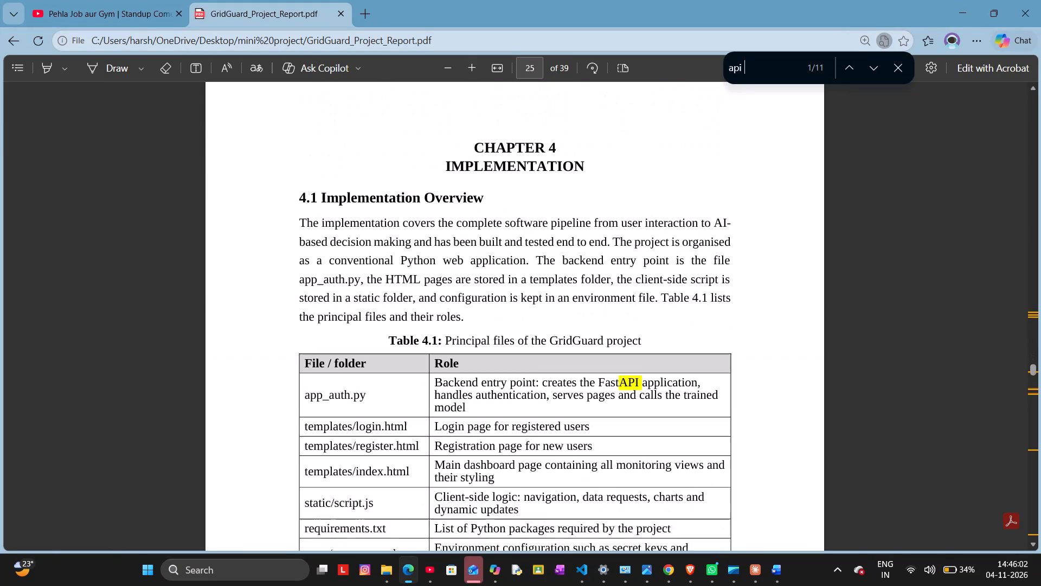
scroll(702, 185, down, 6)
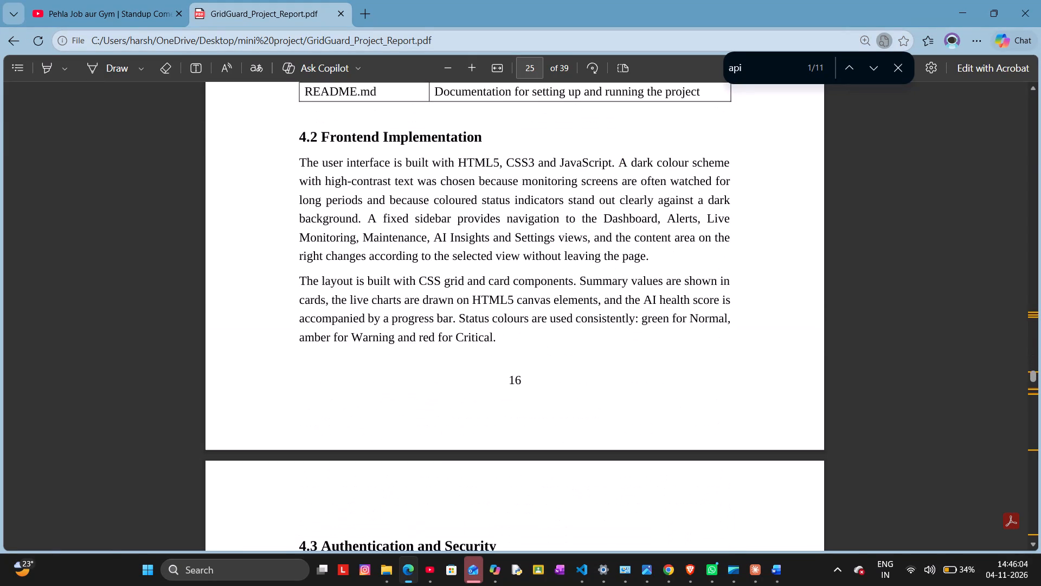
scroll(702, 185, down, 7)
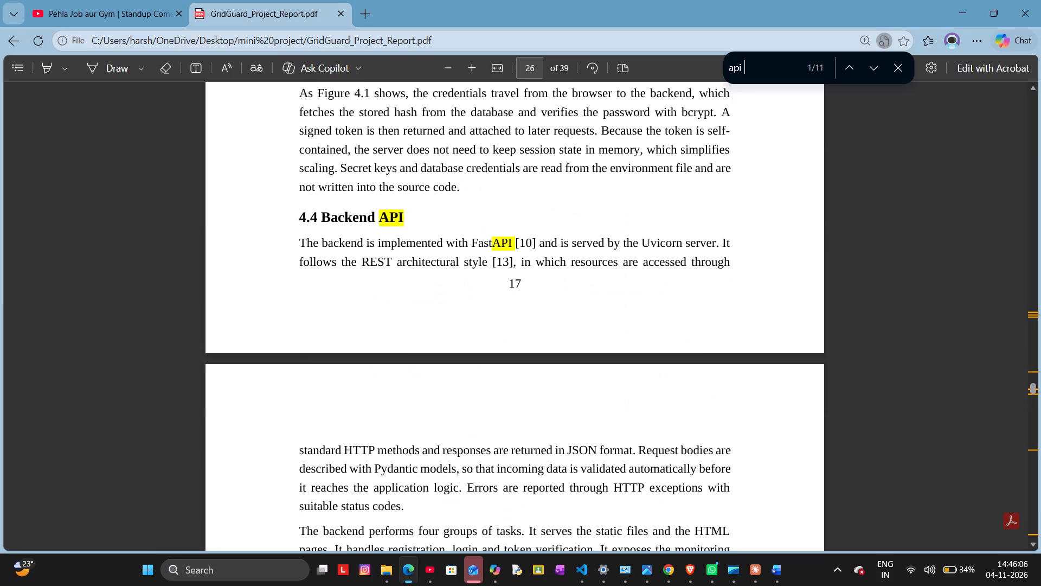
scroll(702, 185, down, 7)
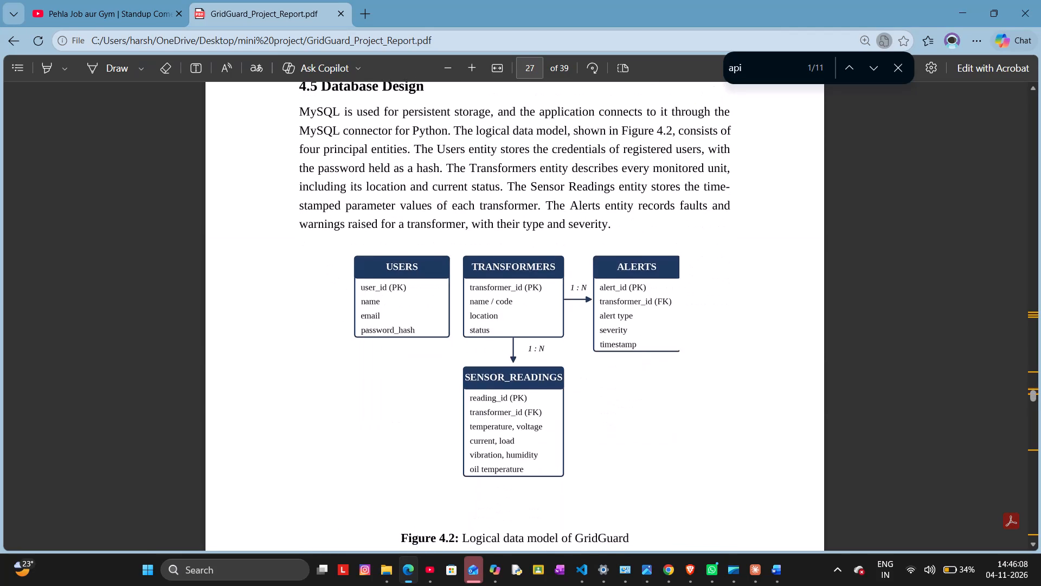
Read on through sections 4.6 to 4.9 on AI module integration, the dashboard, live monitoring and the Alert Control Center.
scroll(702, 185, down, 6)
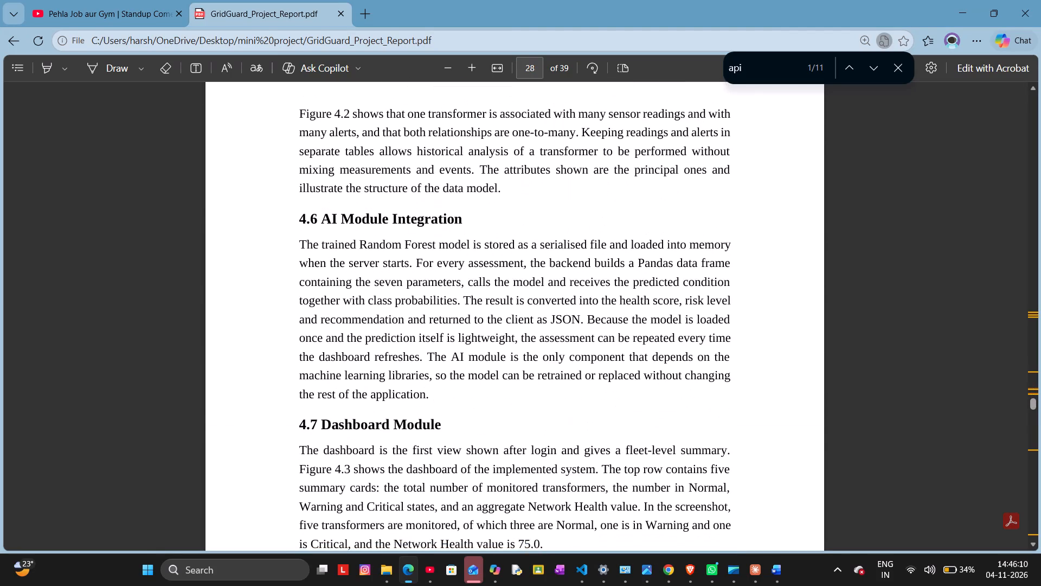
scroll(702, 185, down, 4)
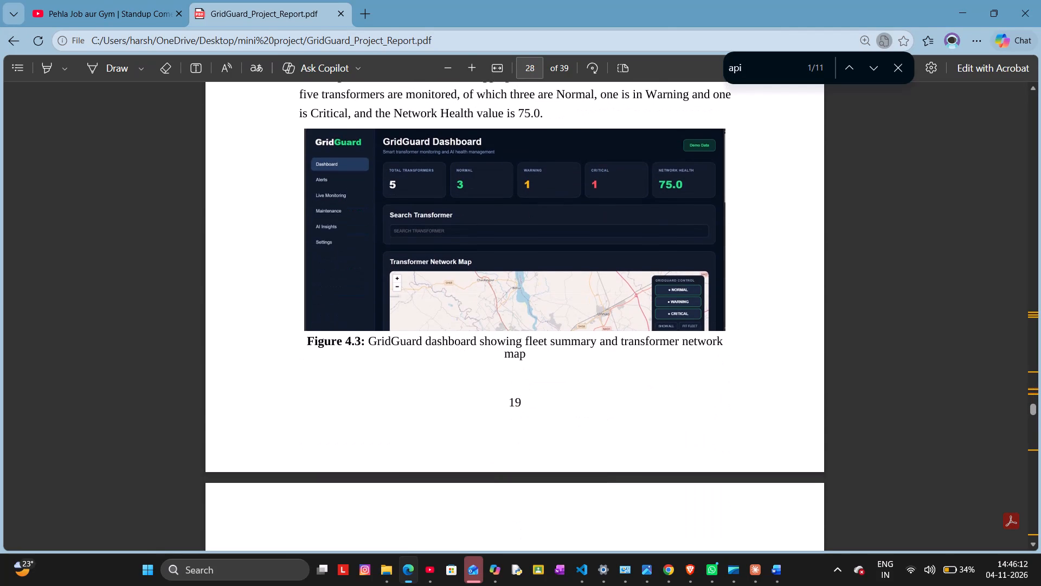
scroll(702, 185, down, 2)
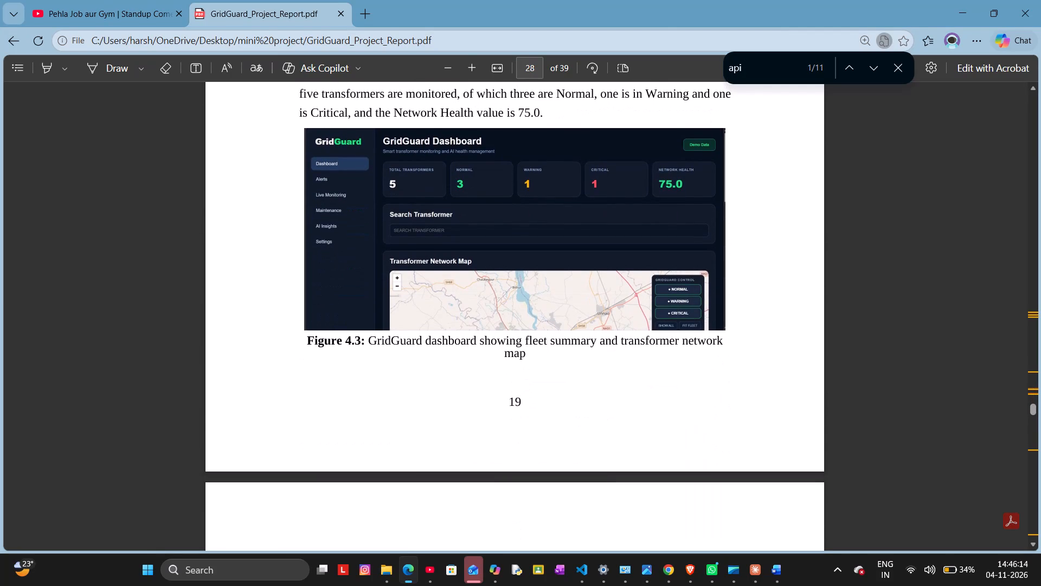
scroll(702, 185, down, 5)
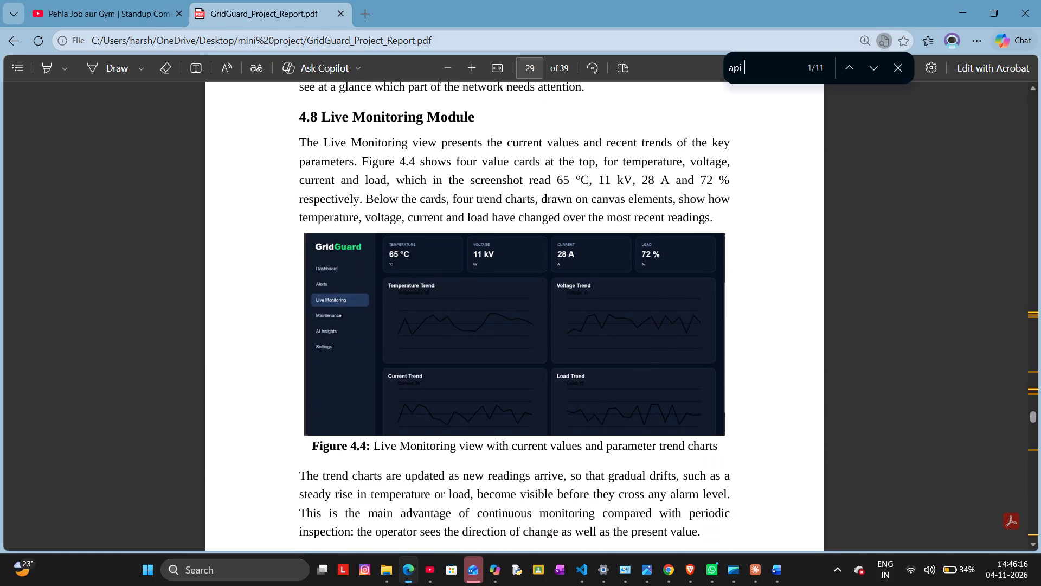
scroll(702, 185, down, 8)
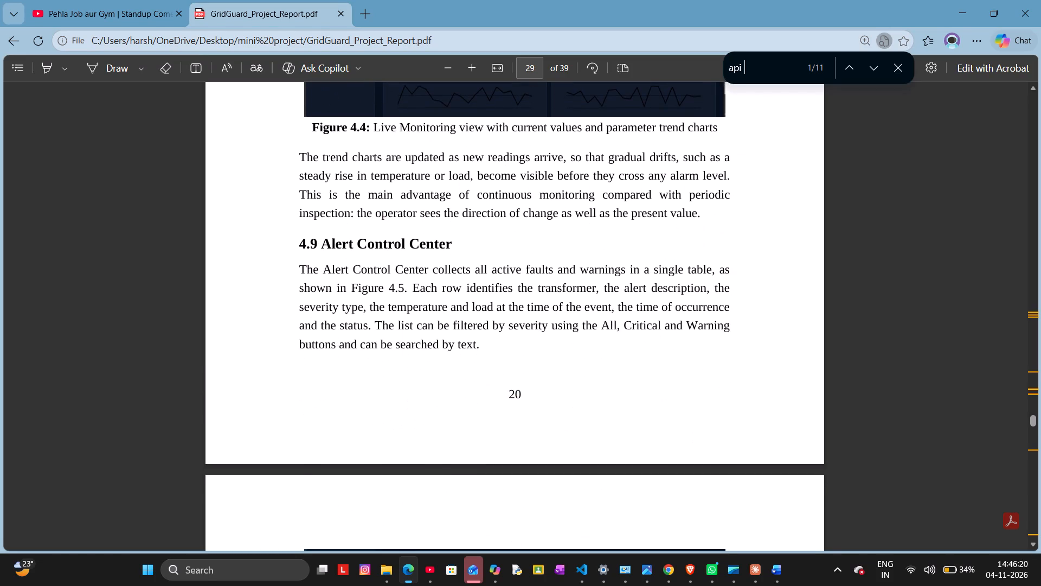
scroll(702, 185, down, 4)
Review the AI Insights and maintenance scheduling modules and the steps for running the application in section 4.12.
scroll(702, 185, up, 2)
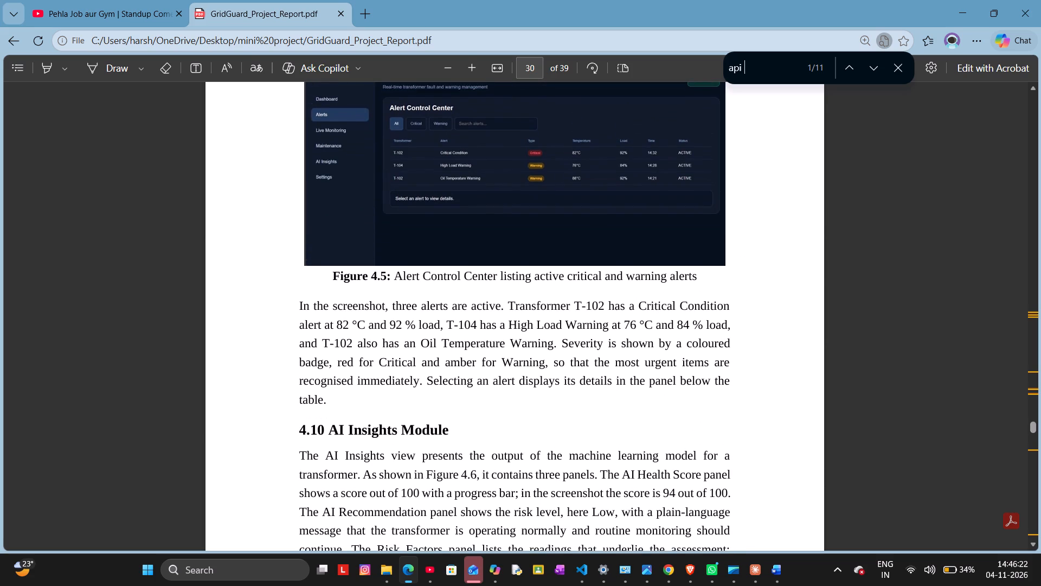
scroll(702, 185, down, 7)
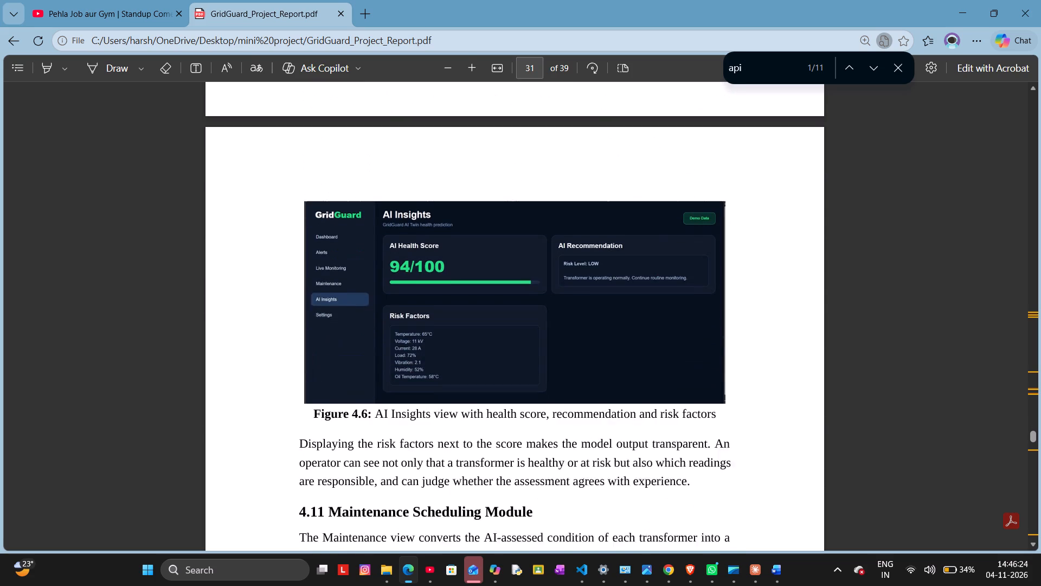
scroll(702, 185, down, 8)
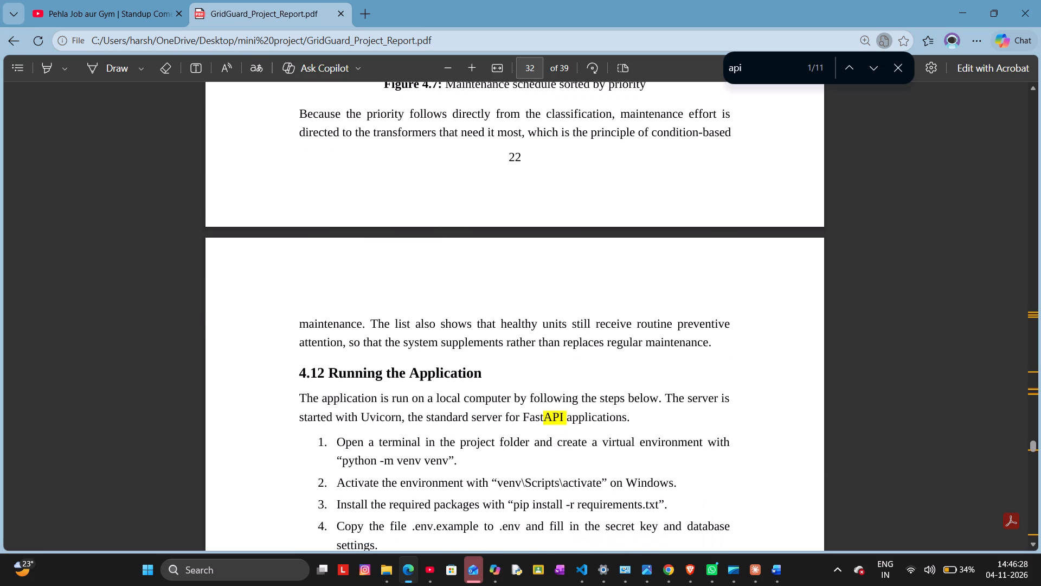
scroll(702, 185, down, 3)
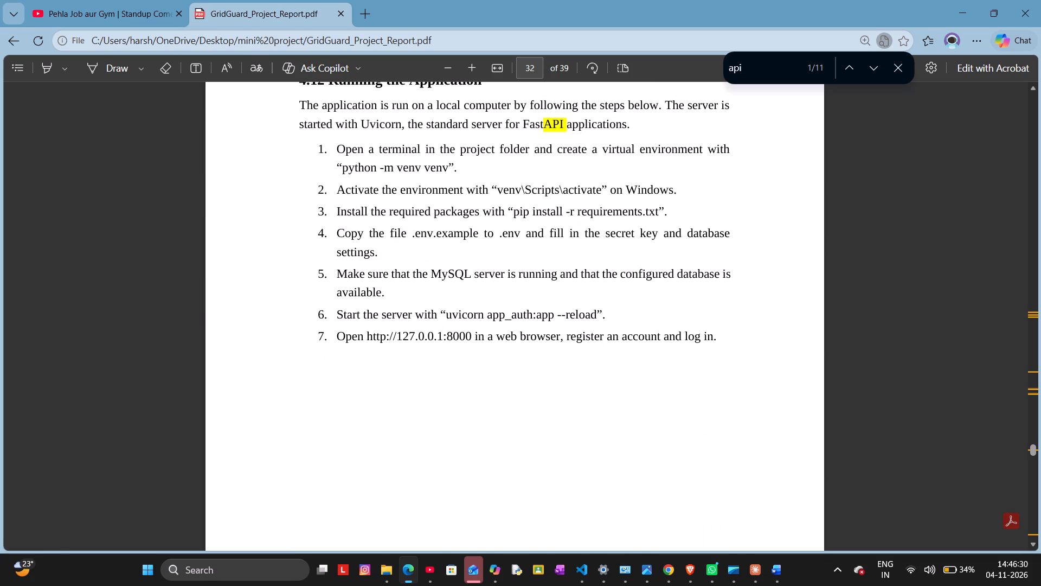
scroll(702, 185, down, 1)
Replace the search term with "ai" and then with its uppercase form "AI".
click(788, 61)
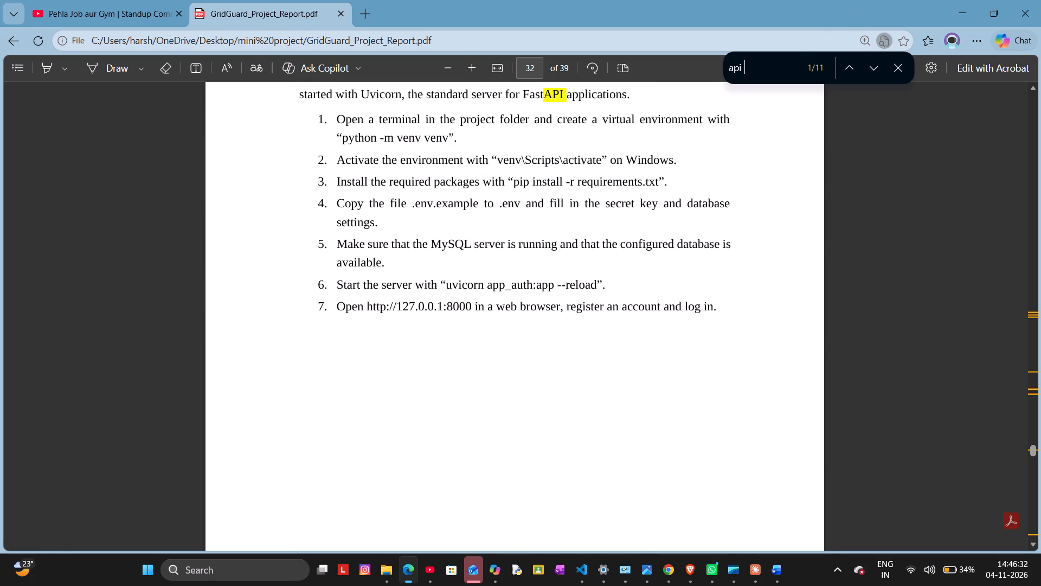
key(BackSpace)
key(BackSpace)
key(BackSpace)
key(BackSpace)
text(ai)
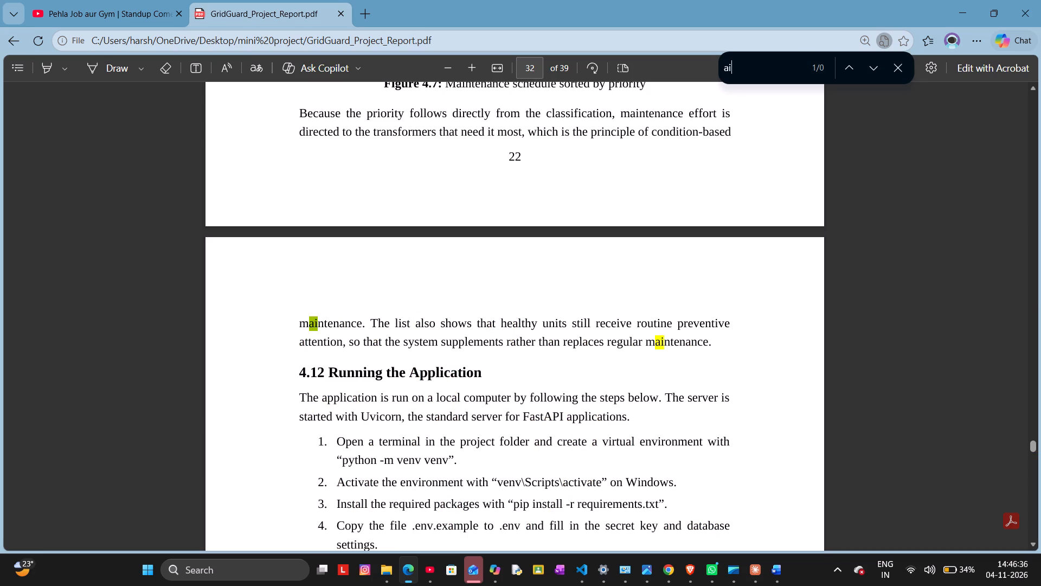
key(BackSpace)
key(BackSpace)
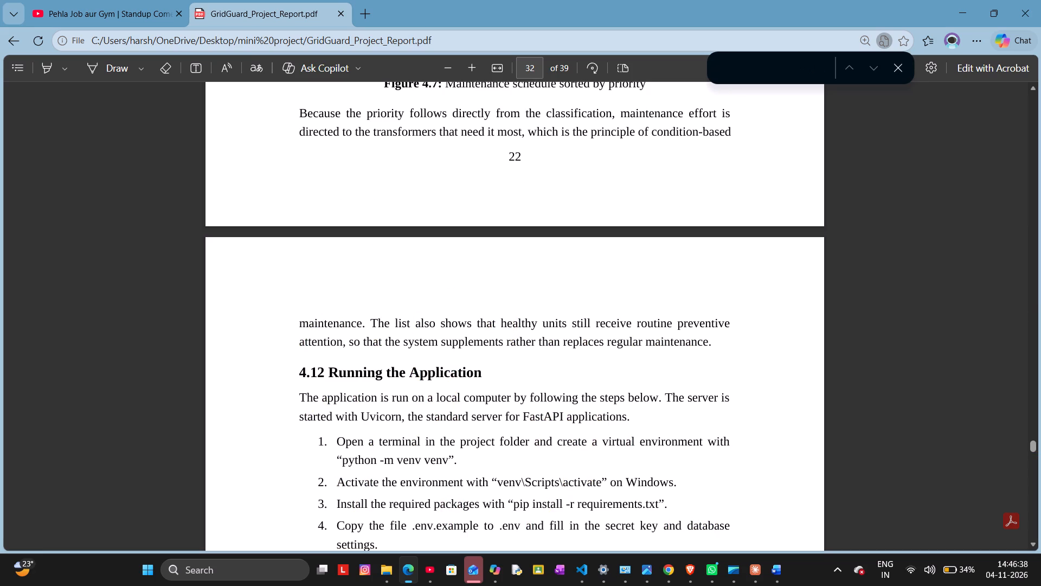
key(shift+a)
key(shift+i)
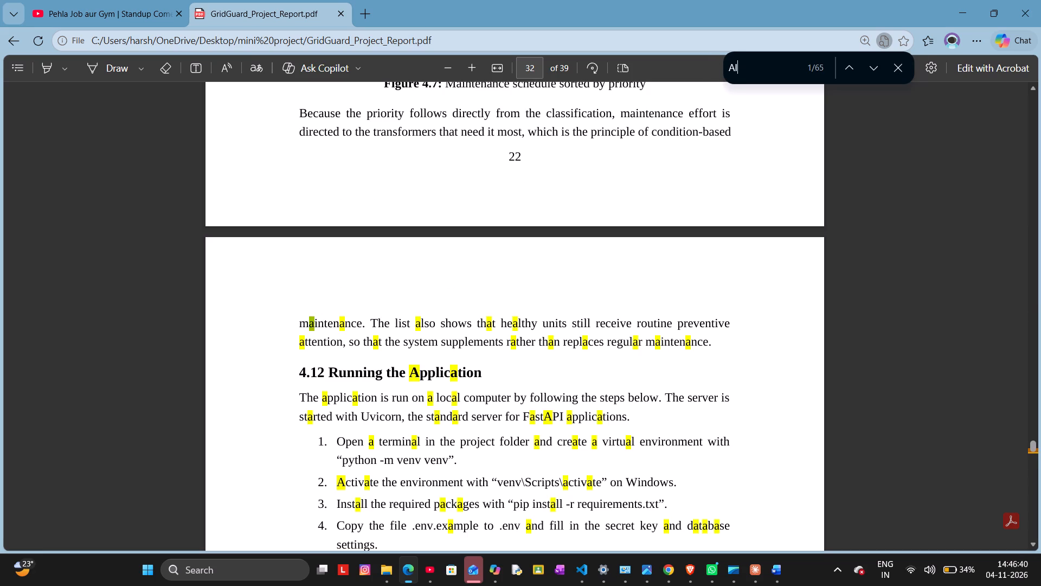
Look through the pages around section 4.12 and on to the end of the report for matches of "AI".
scroll(810, 92, up, 4)
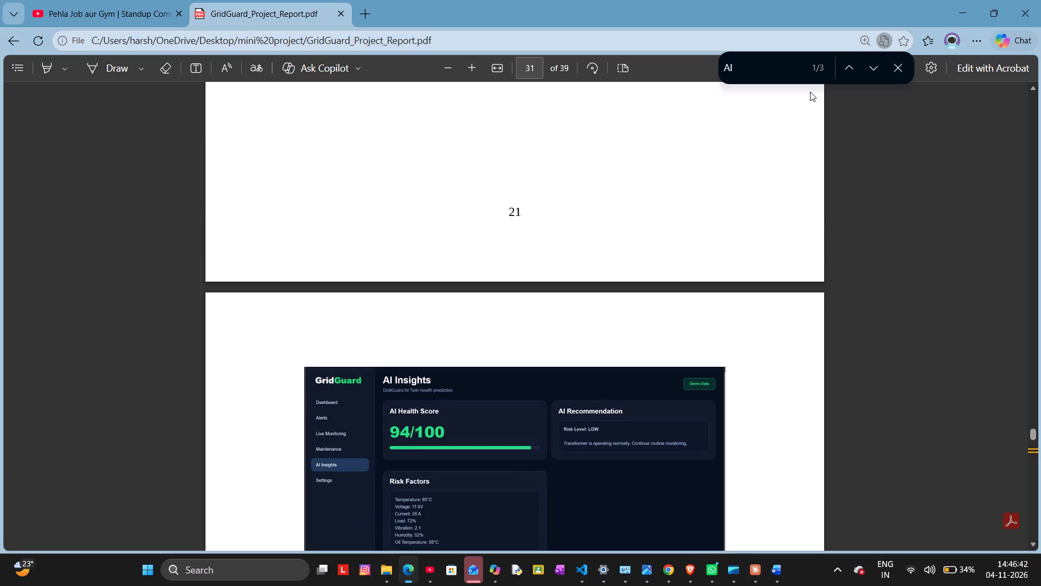
scroll(810, 92, down, 3)
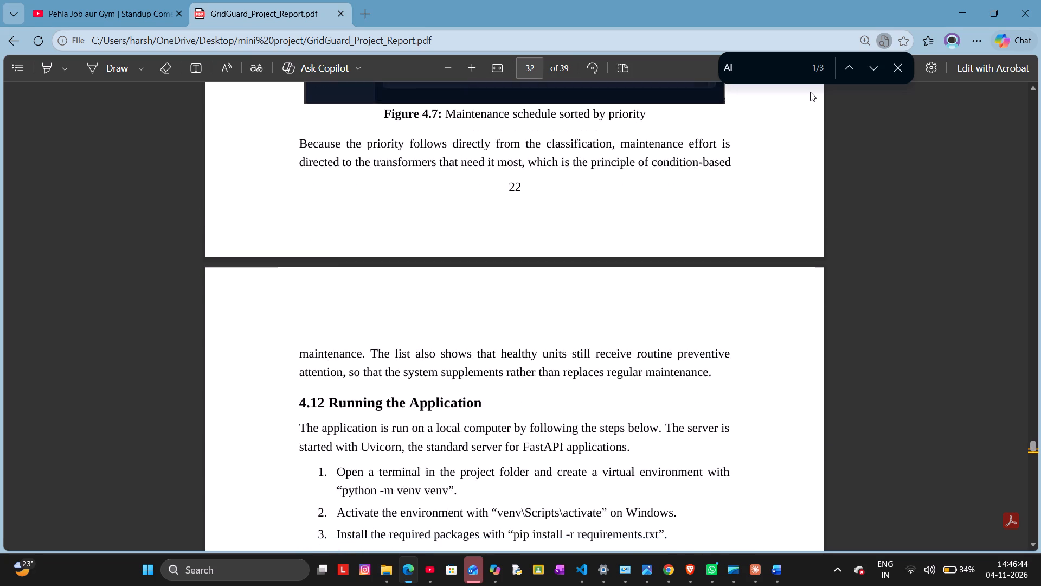
scroll(810, 92, down, 10)
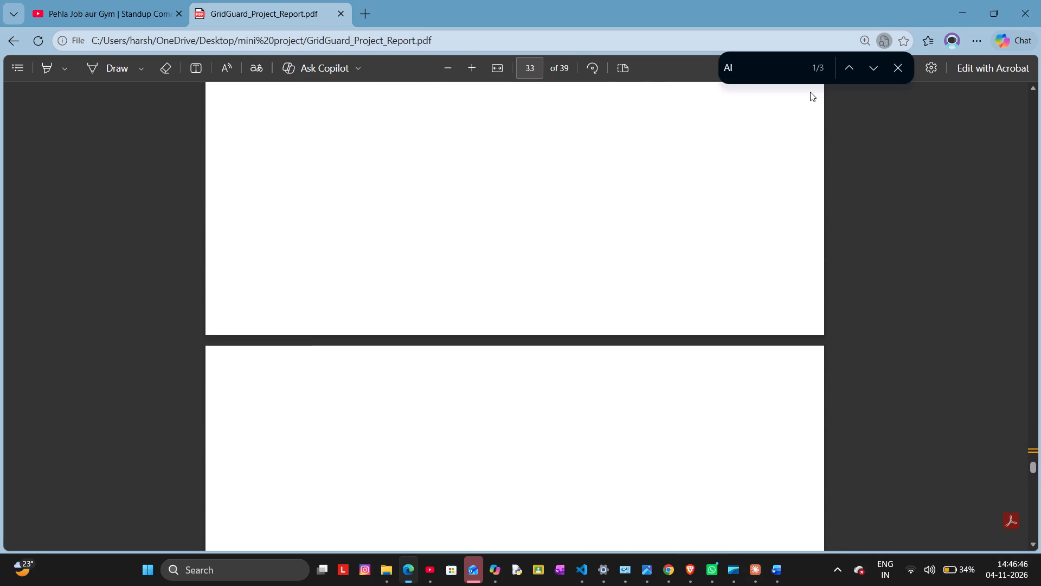
scroll(810, 92, down, 9)
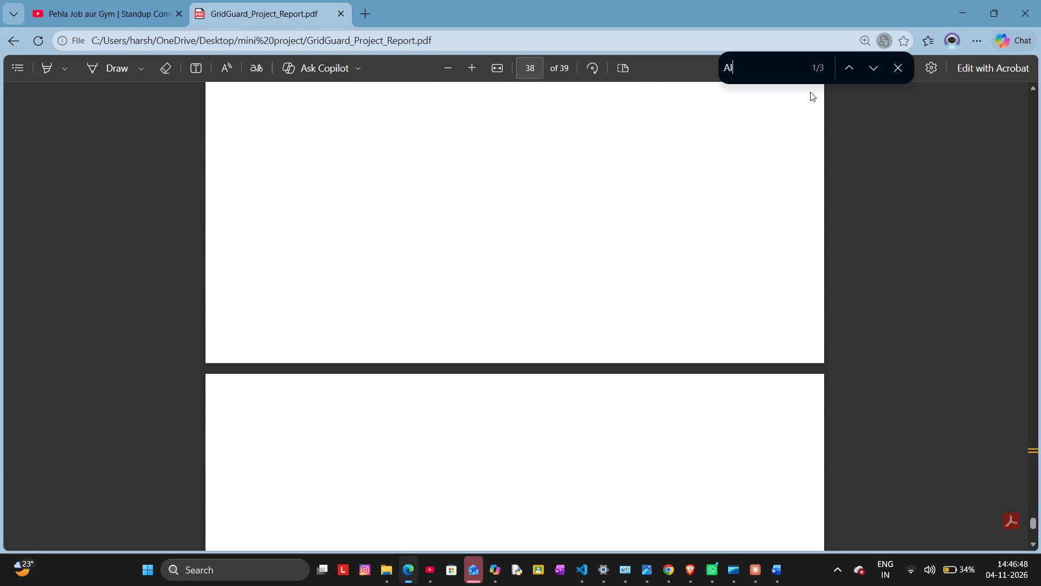
scroll(810, 92, down, 1)
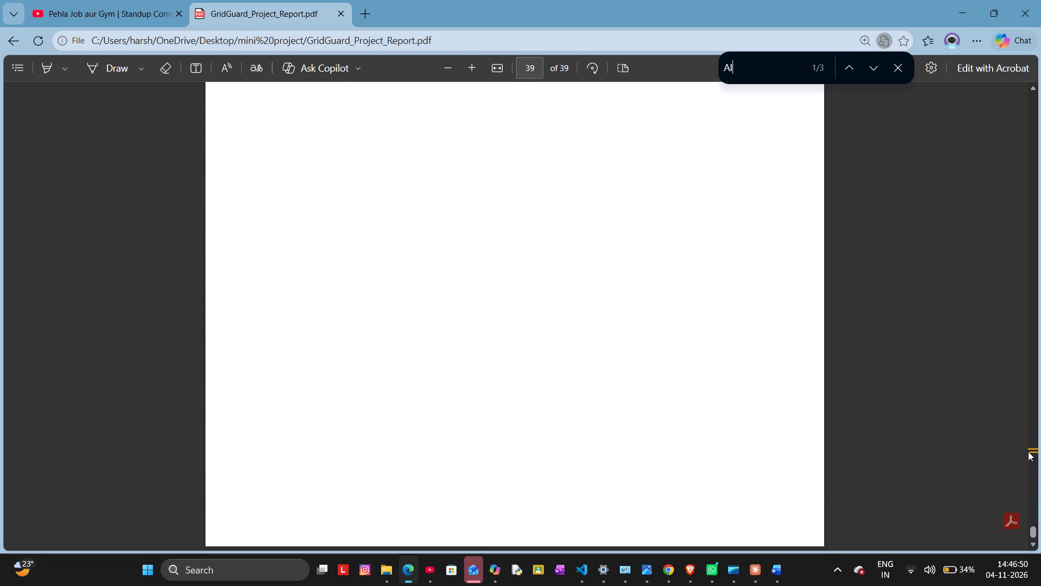
Jump back to the marked search matches and check the text around Figure 4.7 and section 4.12.
click(1029, 454)
click(1033, 449)
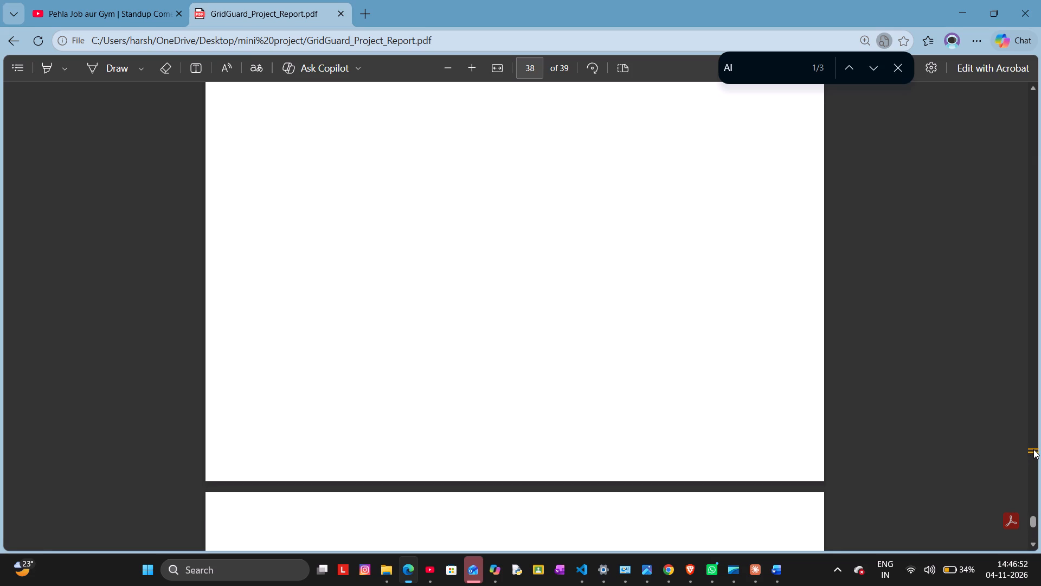
triple_click(1033, 449)
double_click(1033, 449)
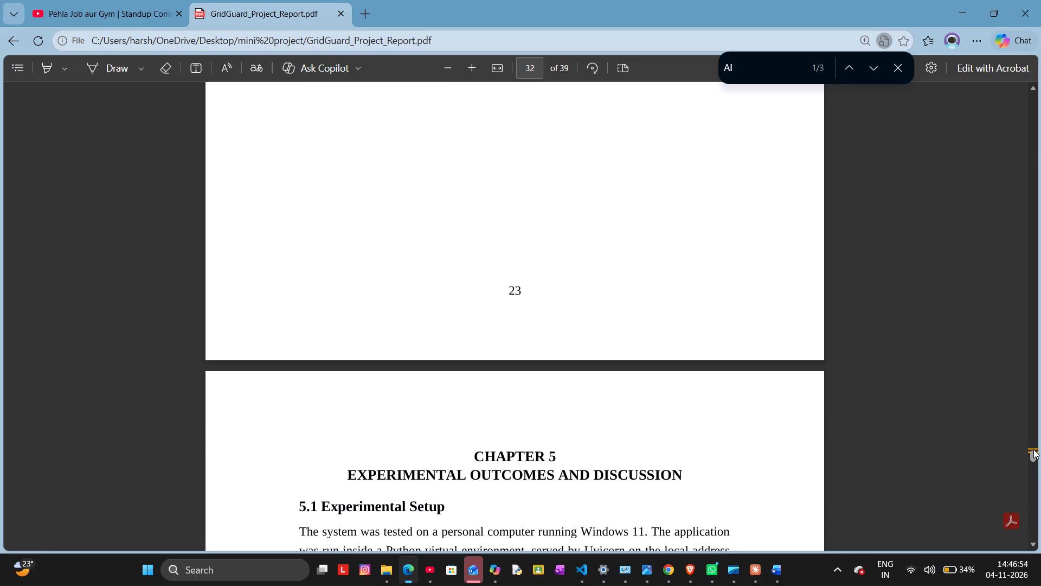
click(1033, 449)
click(1033, 449)
double_click(1033, 449)
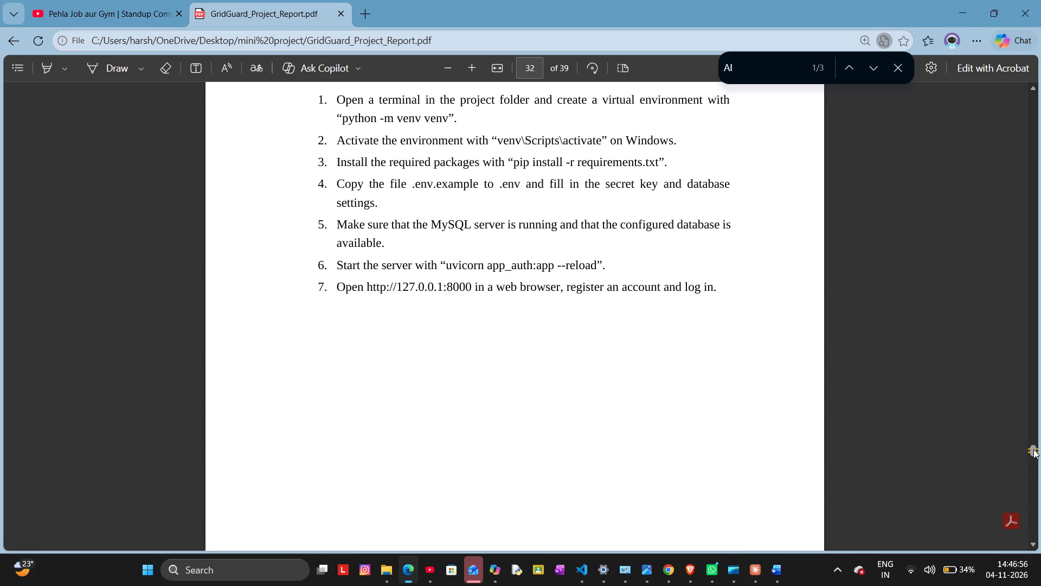
scroll(1031, 431, up, 2)
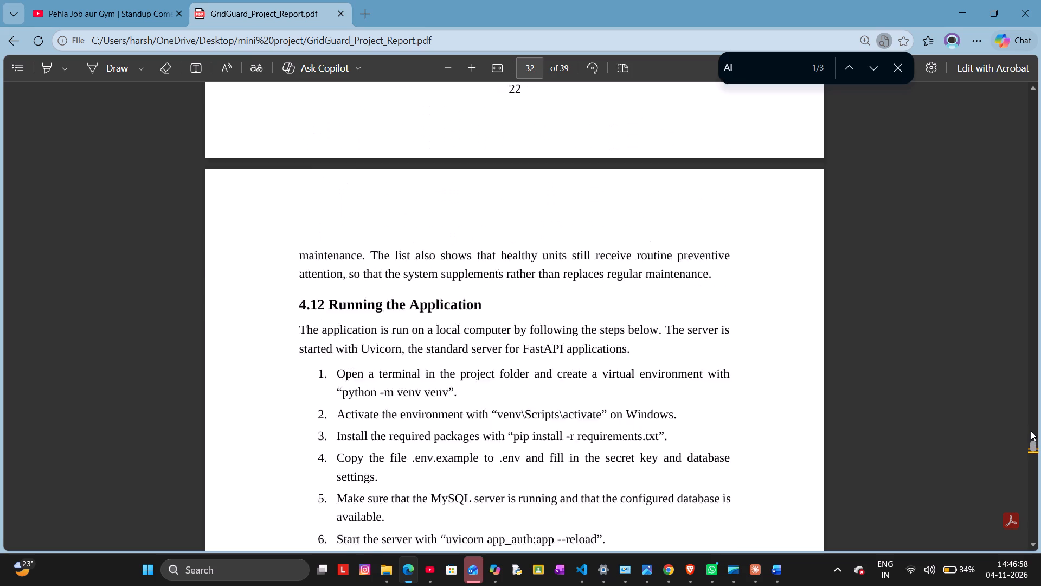
scroll(1031, 431, up, 2)
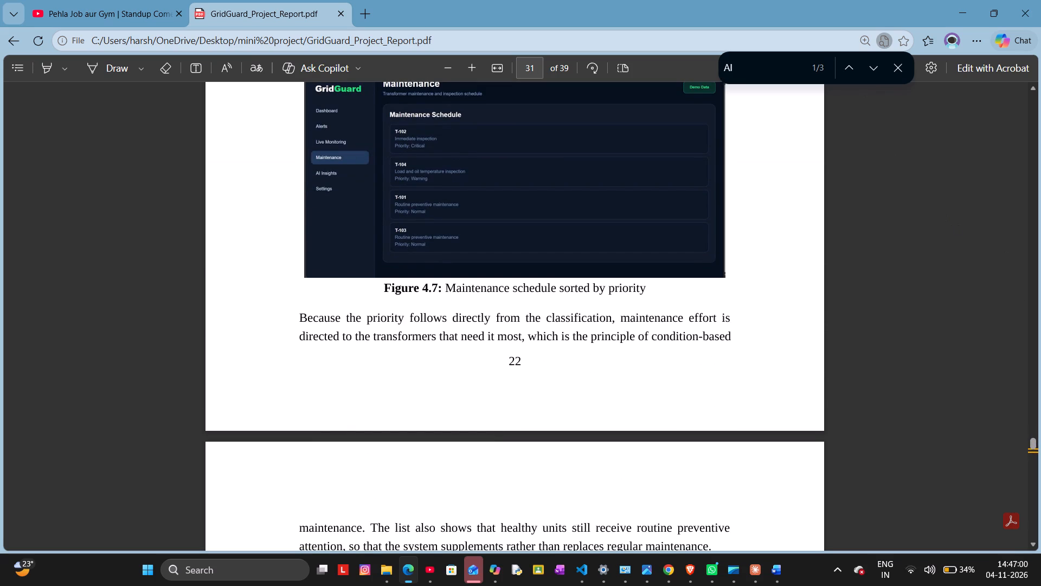
Clear and close the search and return to the report's cover page.
click(779, 65)
key(BackSpace)
key(BackSpace)
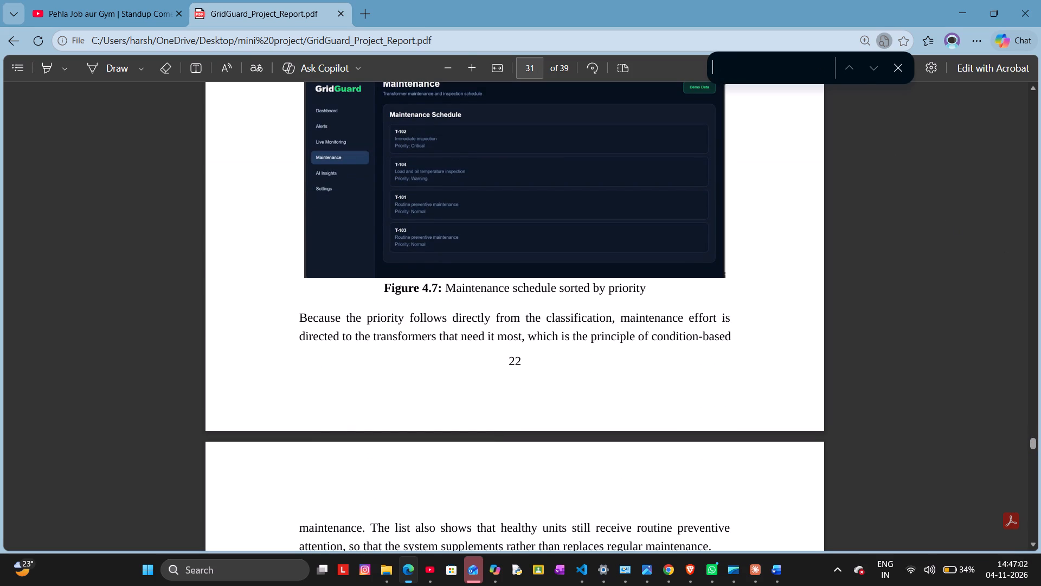
click(998, 123)
click(777, 201)
scroll(777, 201, up, 20)
scroll(777, 201, up, 6)
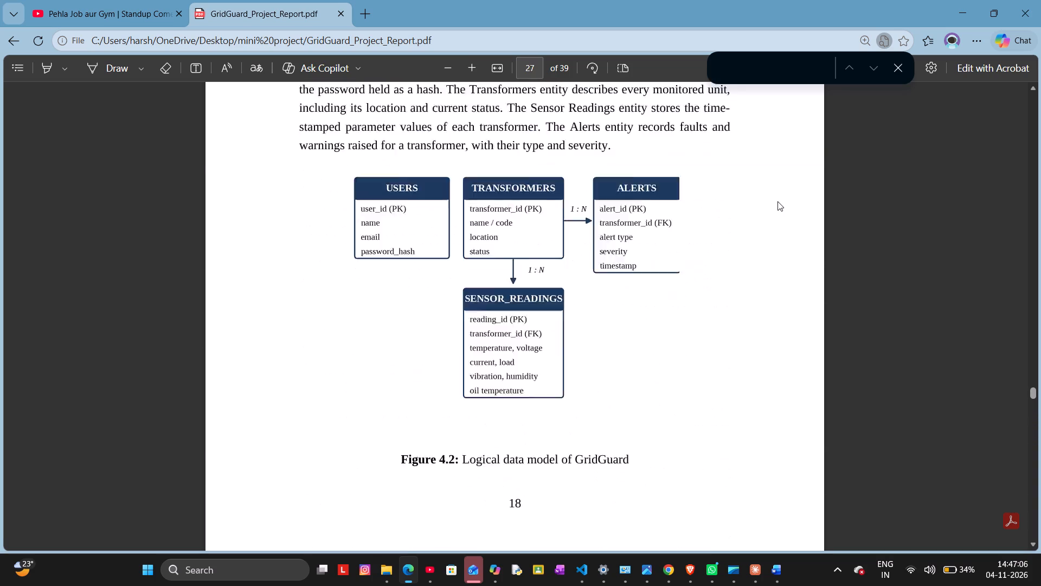
scroll(777, 201, up, 16)
scroll(777, 201, up, 14)
scroll(777, 201, up, 9)
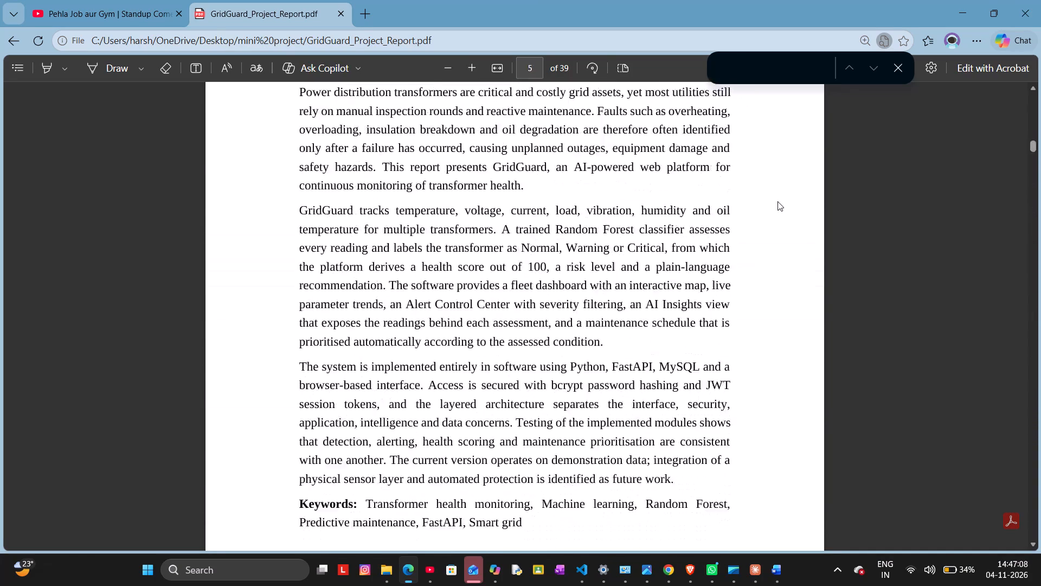
scroll(777, 201, up, 19)
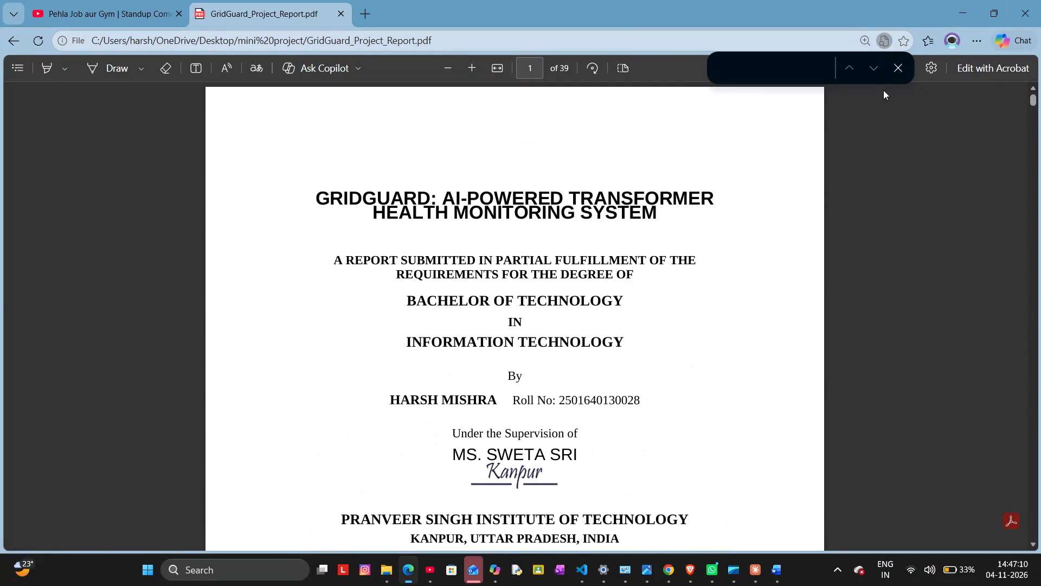
click(896, 71)
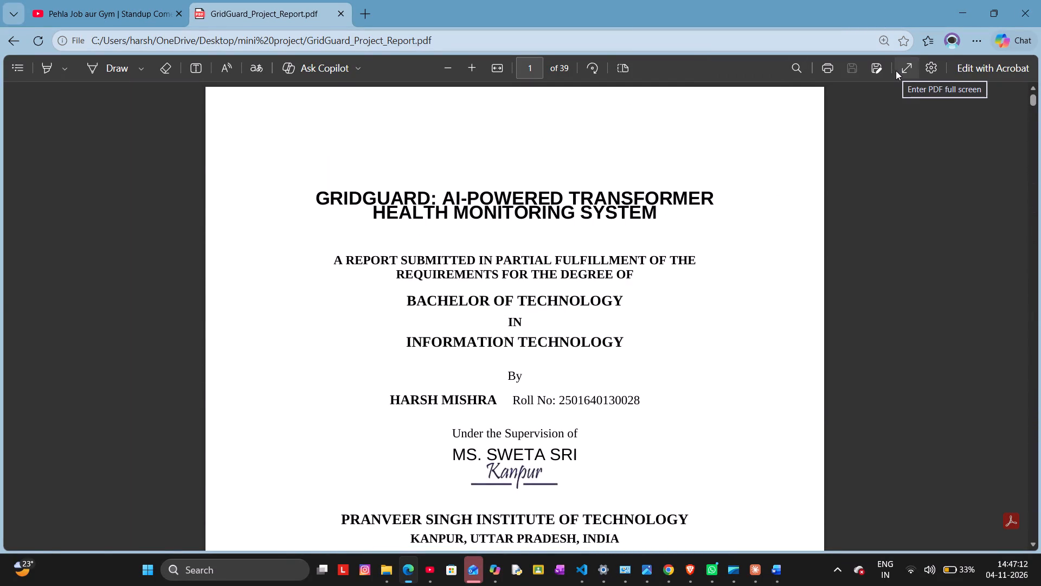
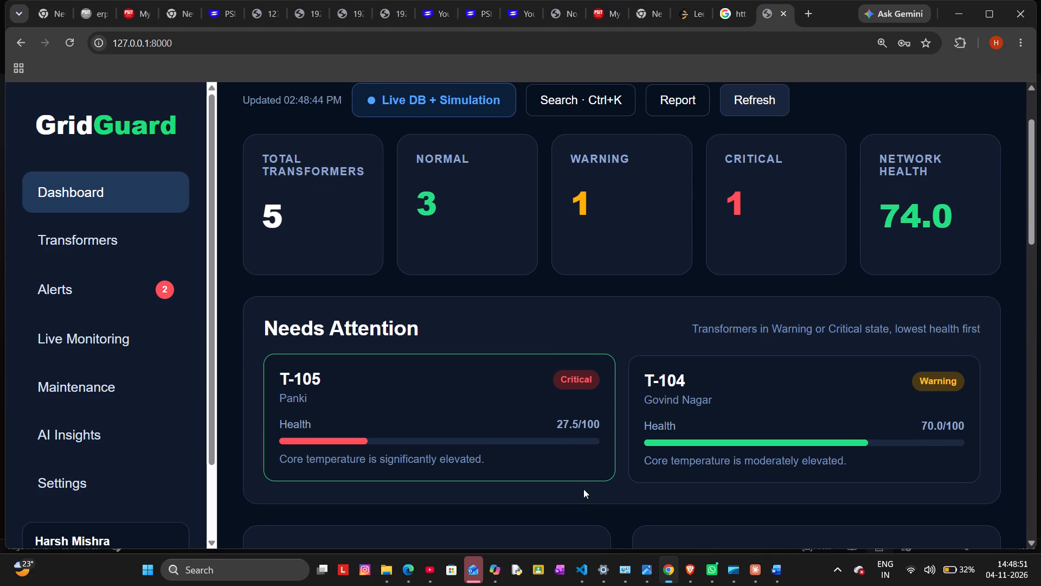
Open the Transformers page from the GridGuard dashboard and look through the fleet, the selected transformer T-105 and its sensor status.
scroll(410, 321, up, 1)
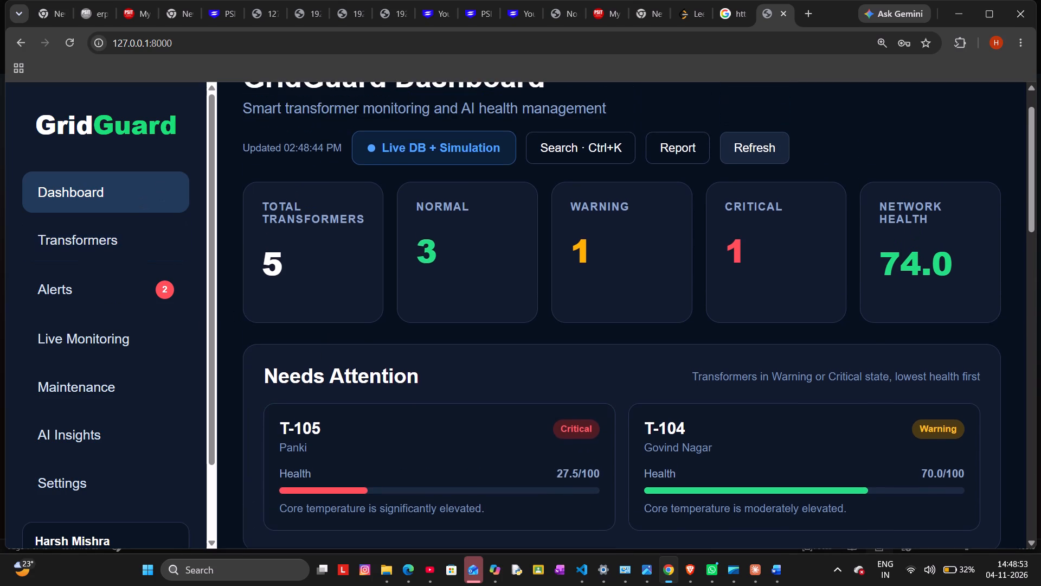
scroll(410, 321, up, 1)
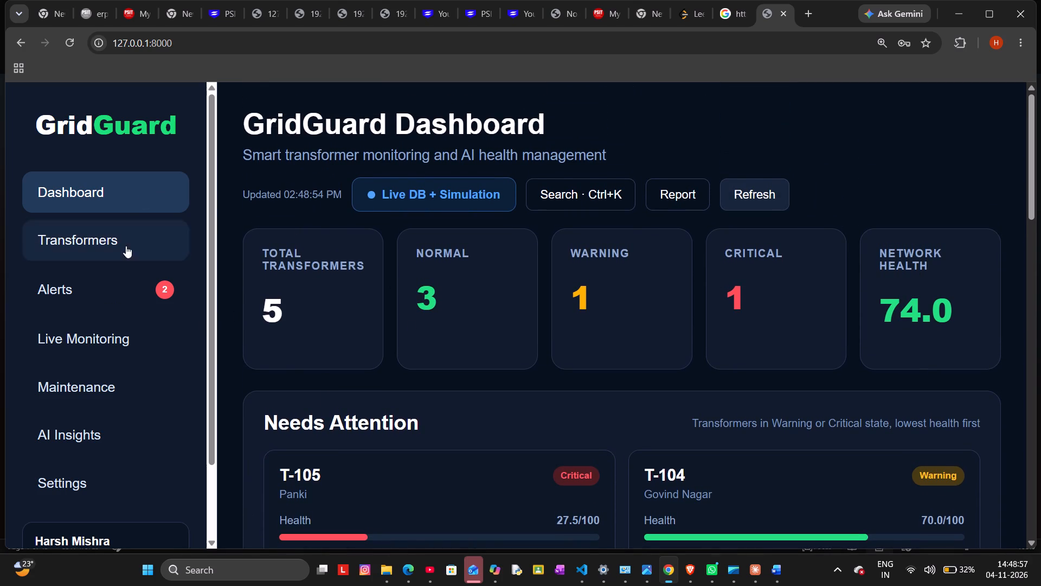
click(98, 235)
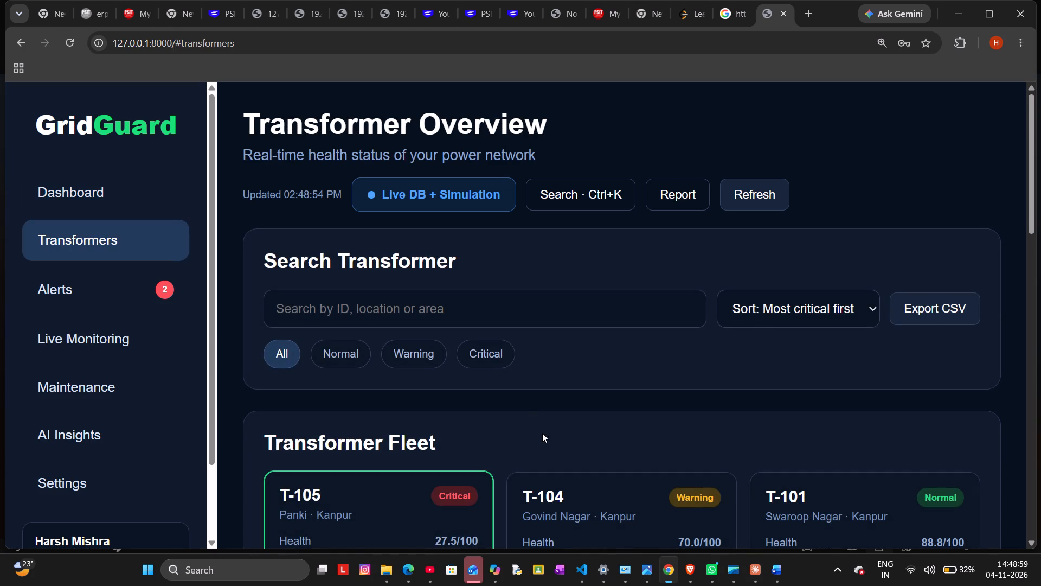
click(632, 310)
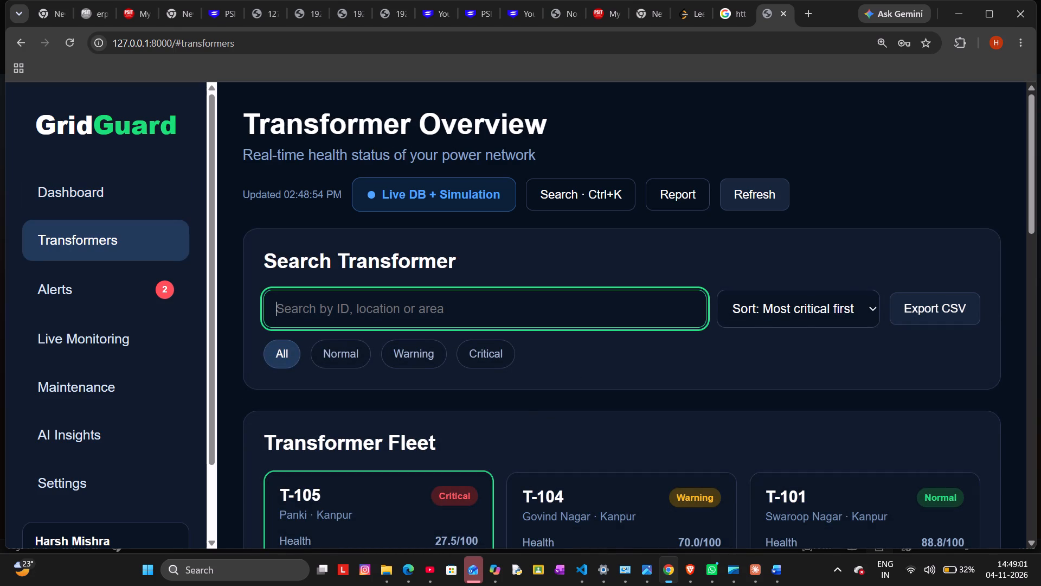
scroll(632, 310, down, 4)
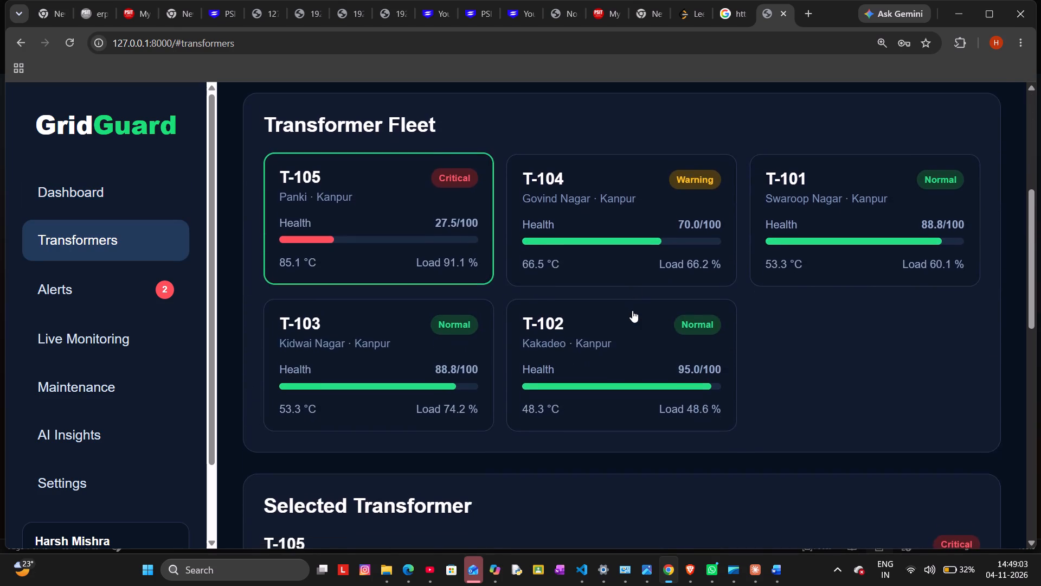
scroll(632, 310, down, 5)
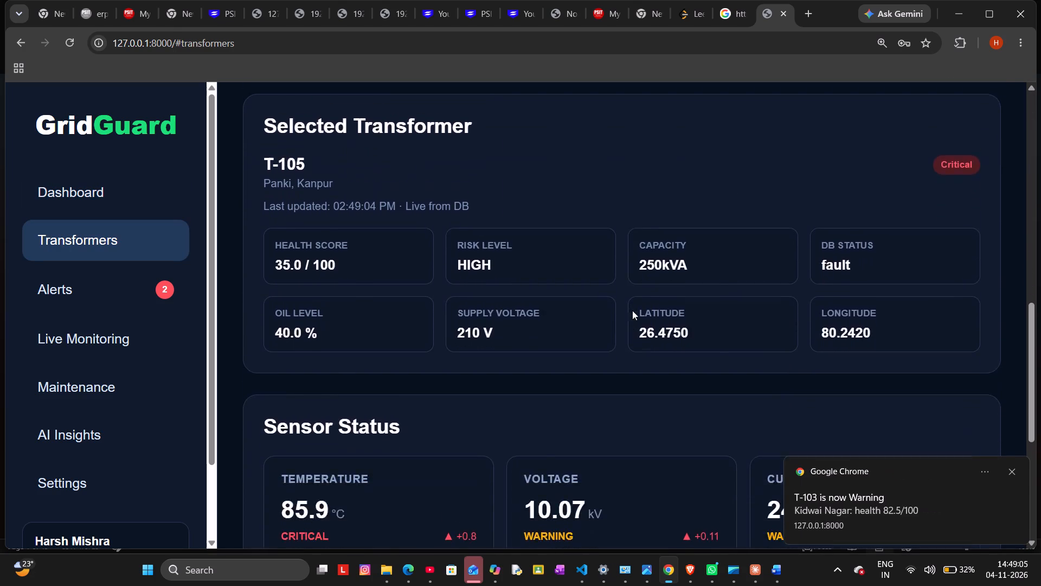
scroll(632, 310, down, 5)
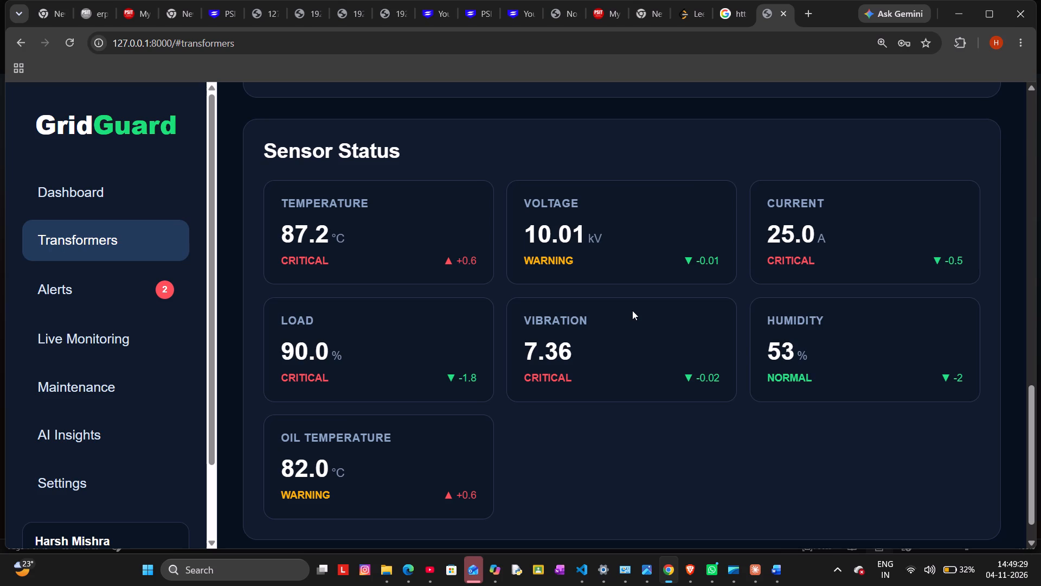
scroll(632, 310, down, 1)
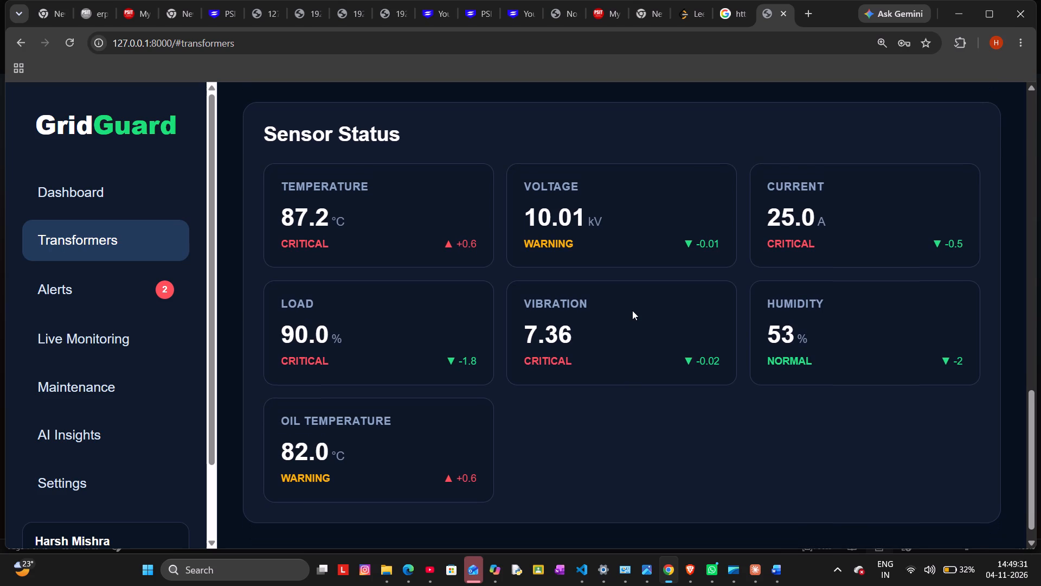
scroll(632, 310, down, 1)
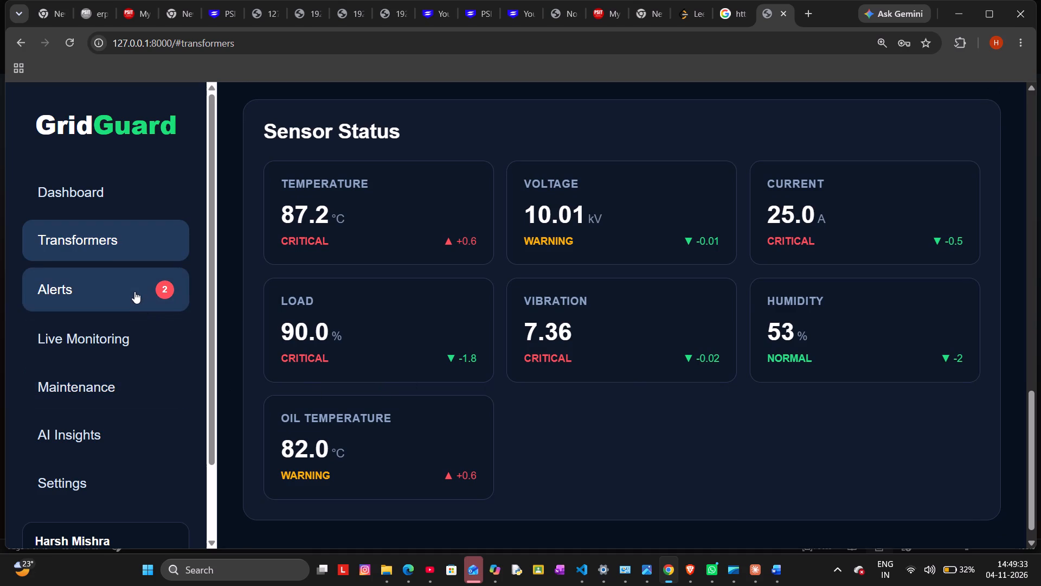
Open the Alerts page, look over the alert summary and list, and view the details of the T-105 Overload alert.
click(134, 291)
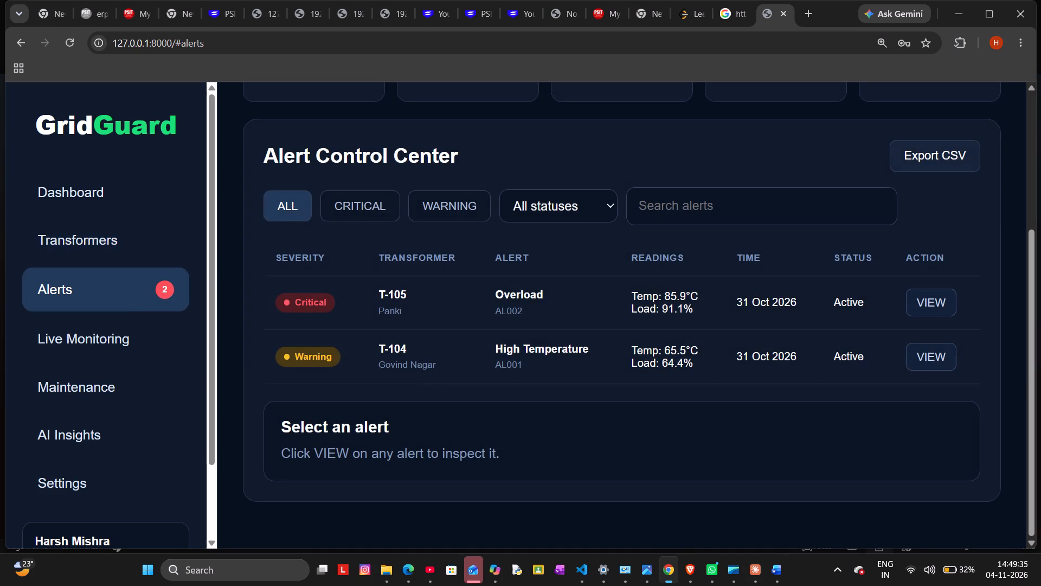
scroll(432, 380, down, 1)
scroll(432, 380, up, 3)
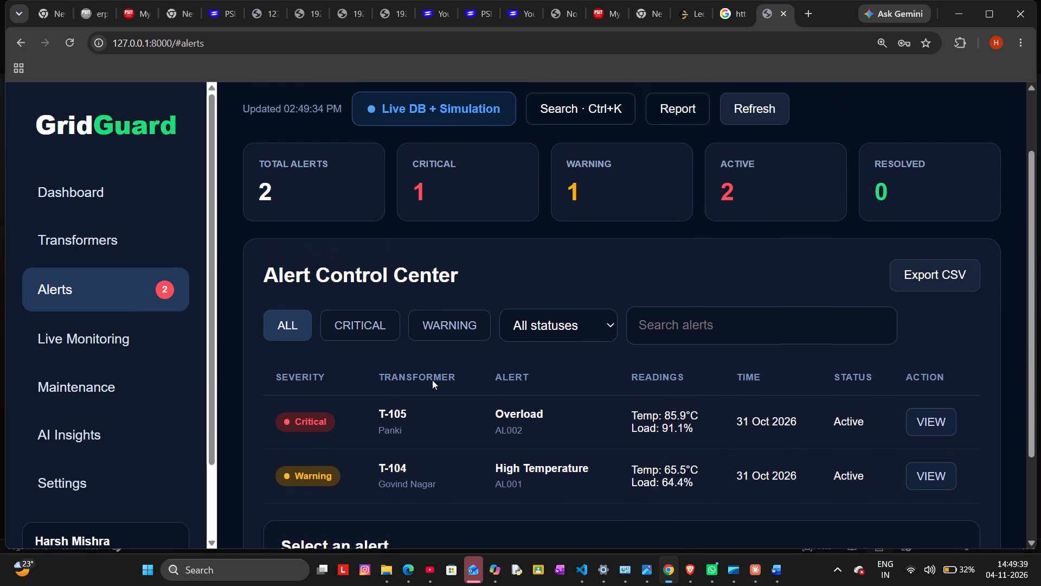
scroll(432, 380, up, 2)
scroll(432, 380, down, 1)
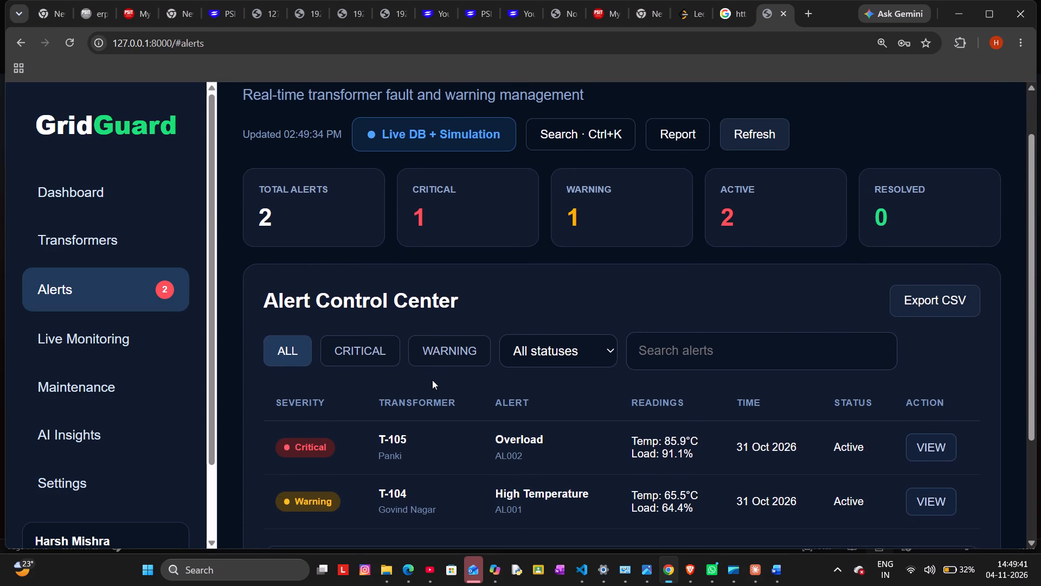
scroll(432, 380, down, 1)
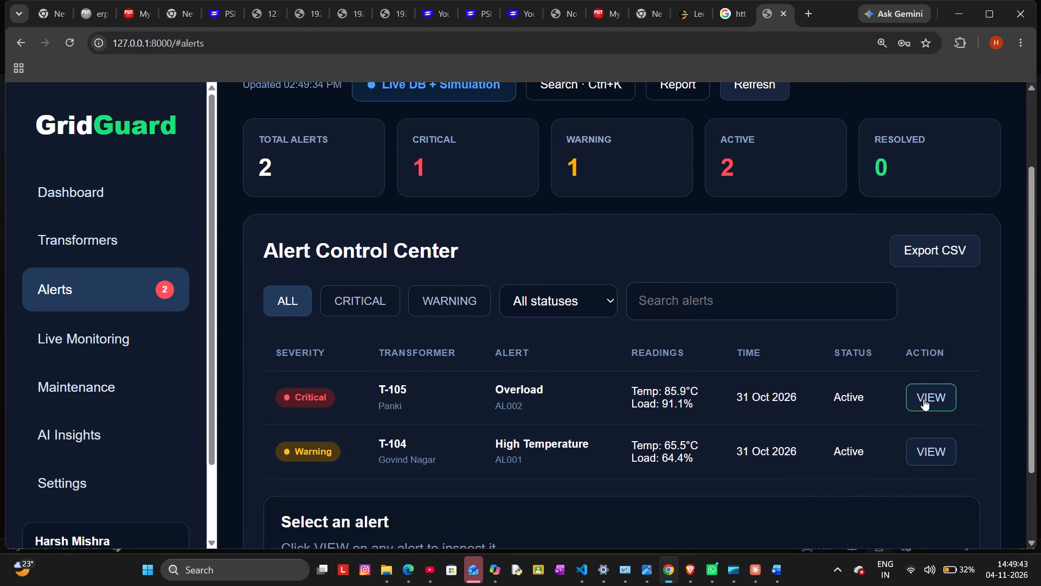
click(923, 399)
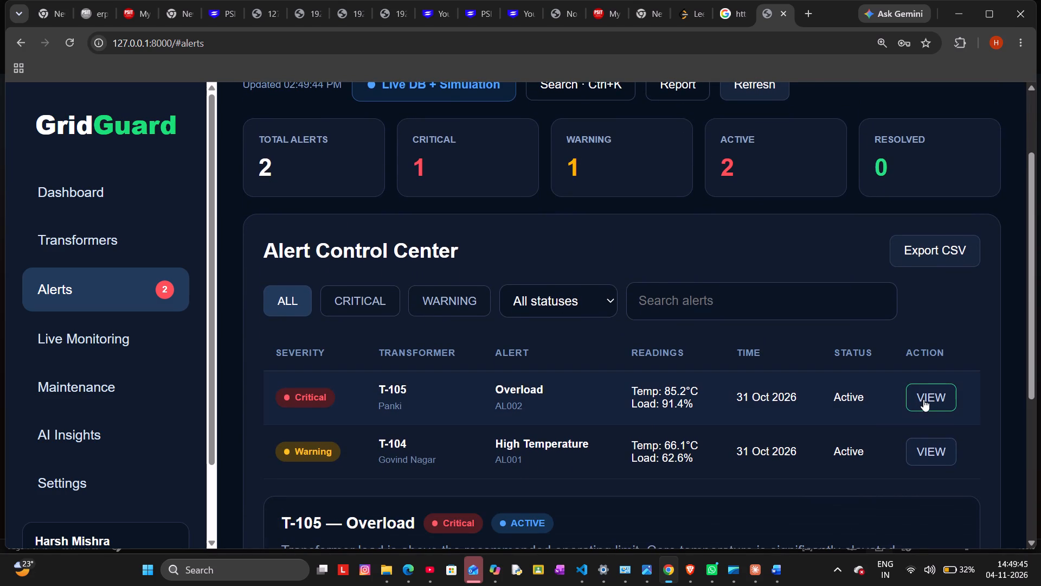
scroll(923, 399, down, 4)
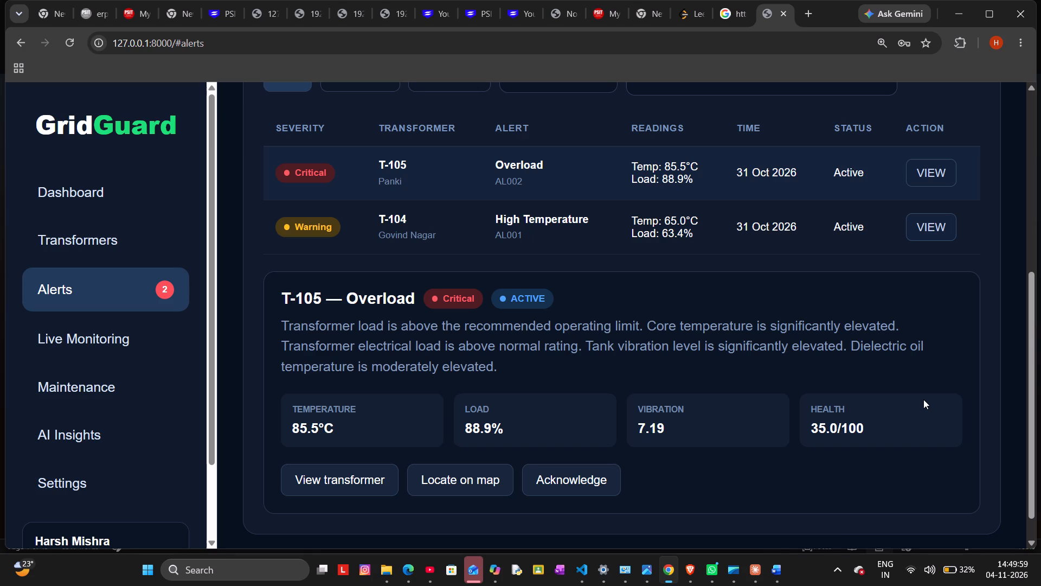
Acknowledge the critical T-105 Overload alert, remove the acknowledgement and acknowledge it again.
click(570, 483)
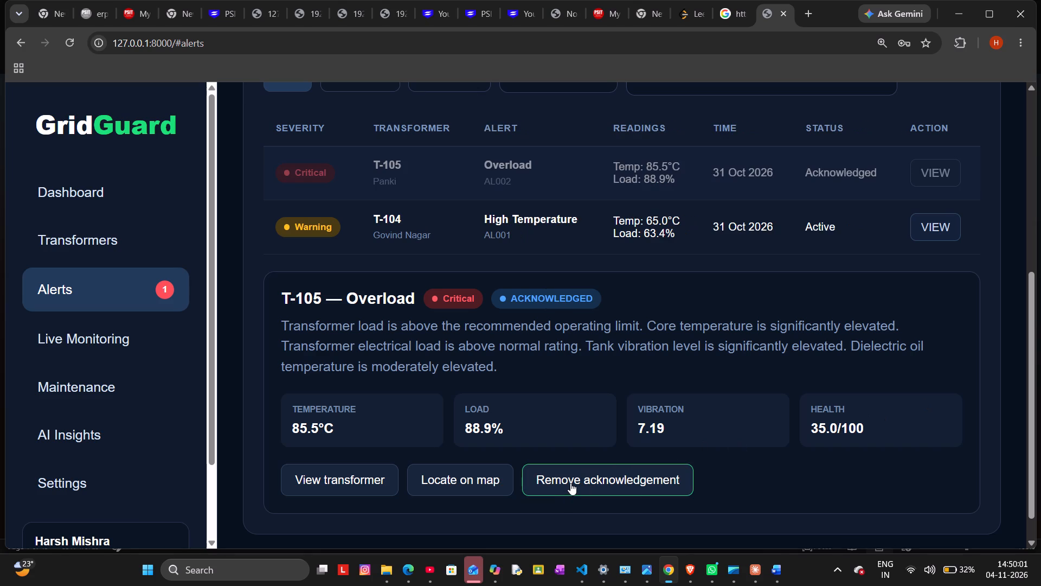
click(570, 483)
click(570, 483)
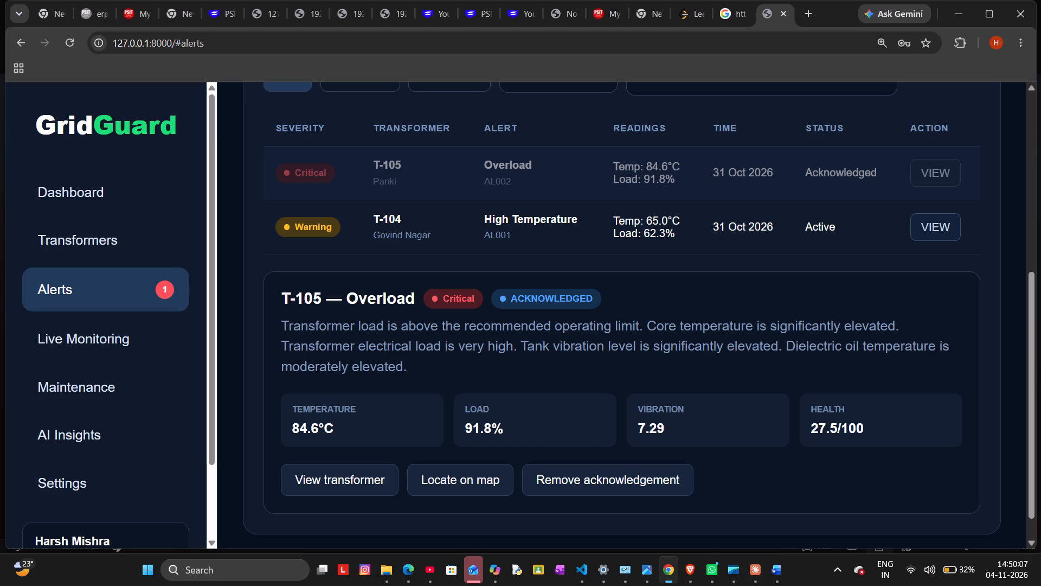
View the acknowledged T-105 alert again, open its transformer, and look over the T-105 details and the transformer fleet.
click(942, 176)
scroll(838, 352, down, 2)
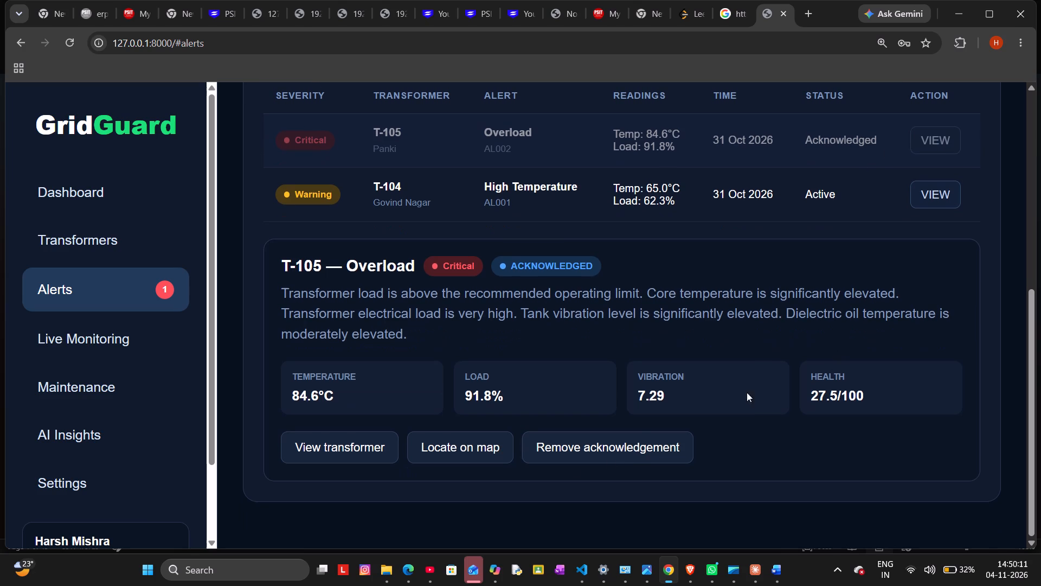
click(364, 441)
scroll(444, 375, down, 5)
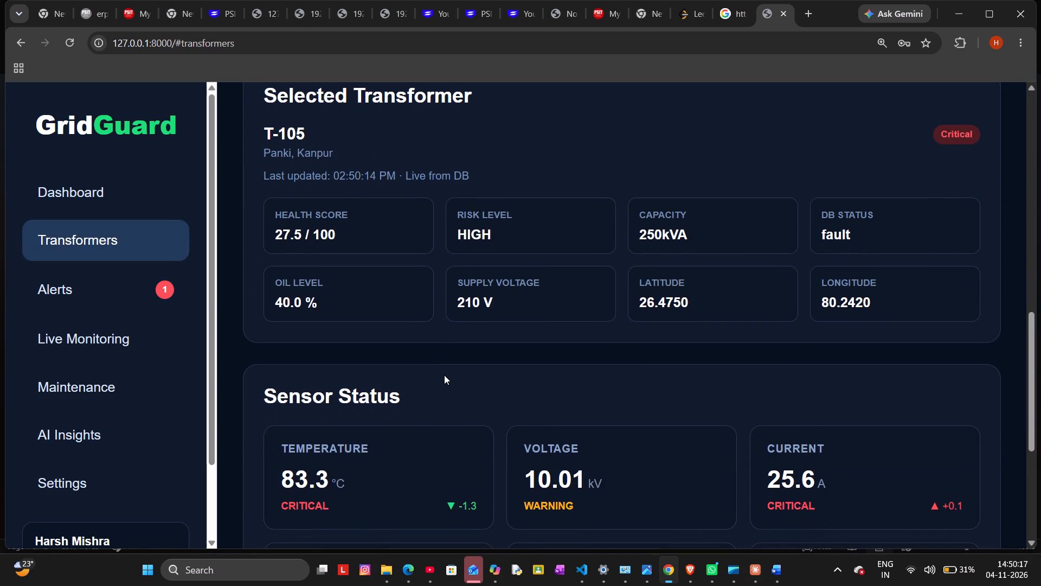
scroll(444, 375, up, 2)
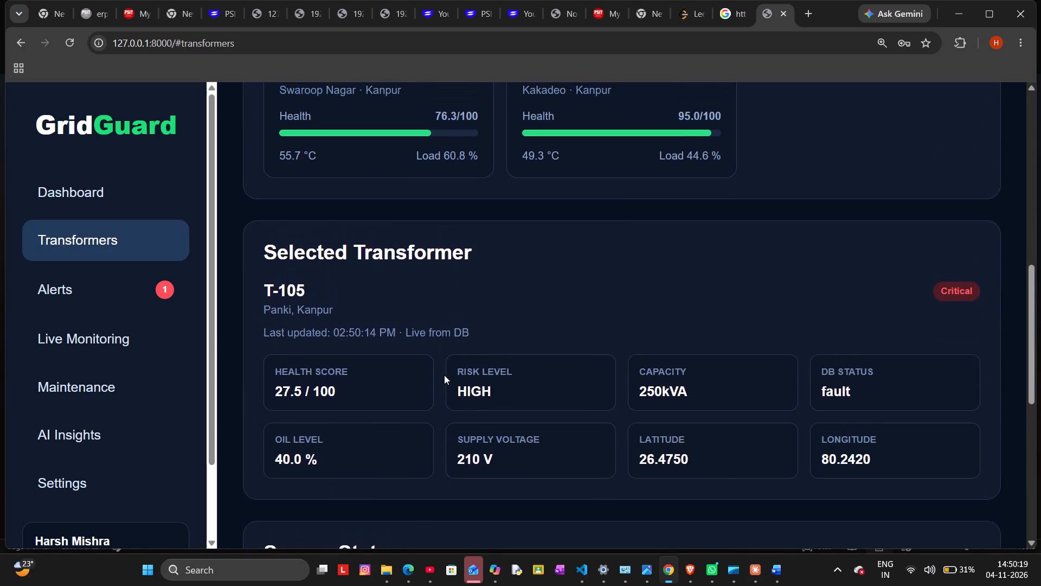
scroll(444, 375, up, 4)
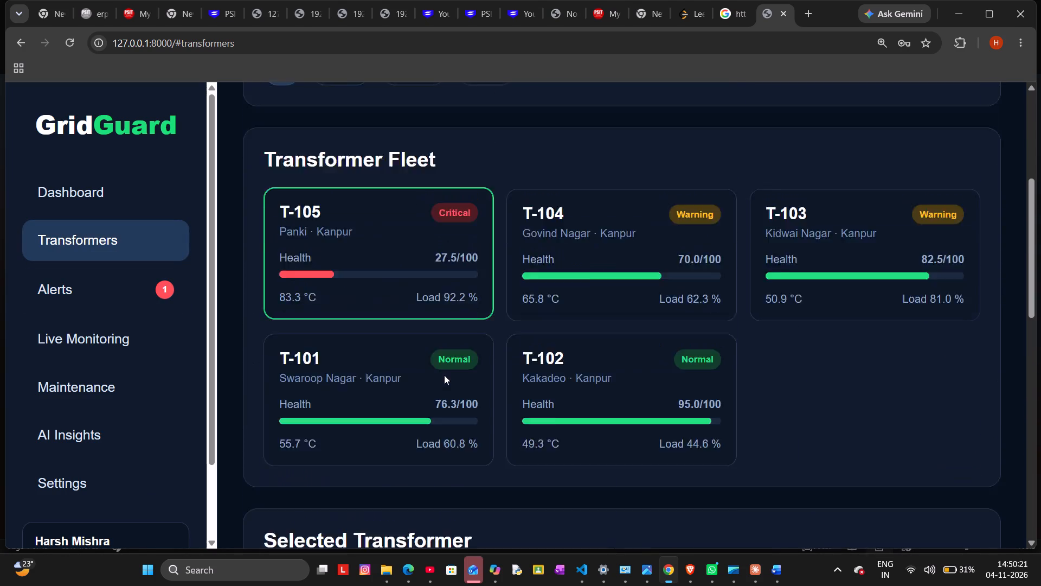
scroll(444, 375, up, 2)
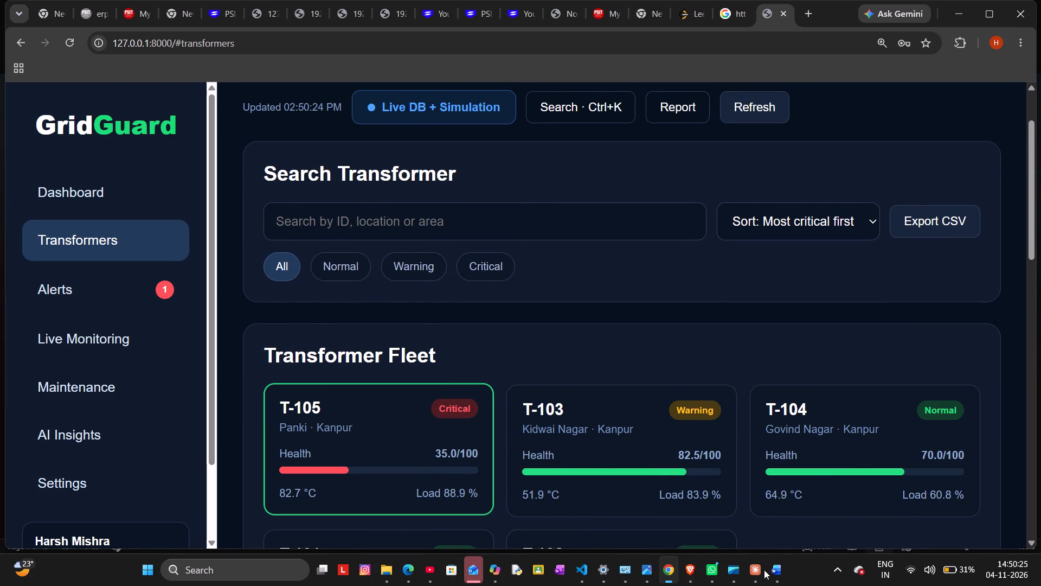
Switch to GridGuard_Project_Report.docx in Word and enable editing of the protected document.
click(791, 492)
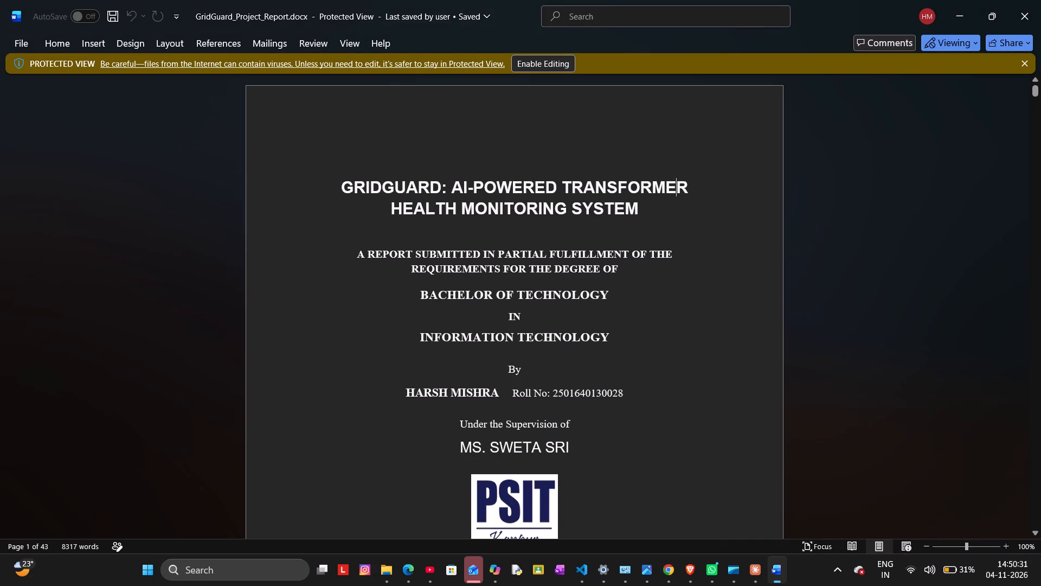
scroll(672, 374, down, 2)
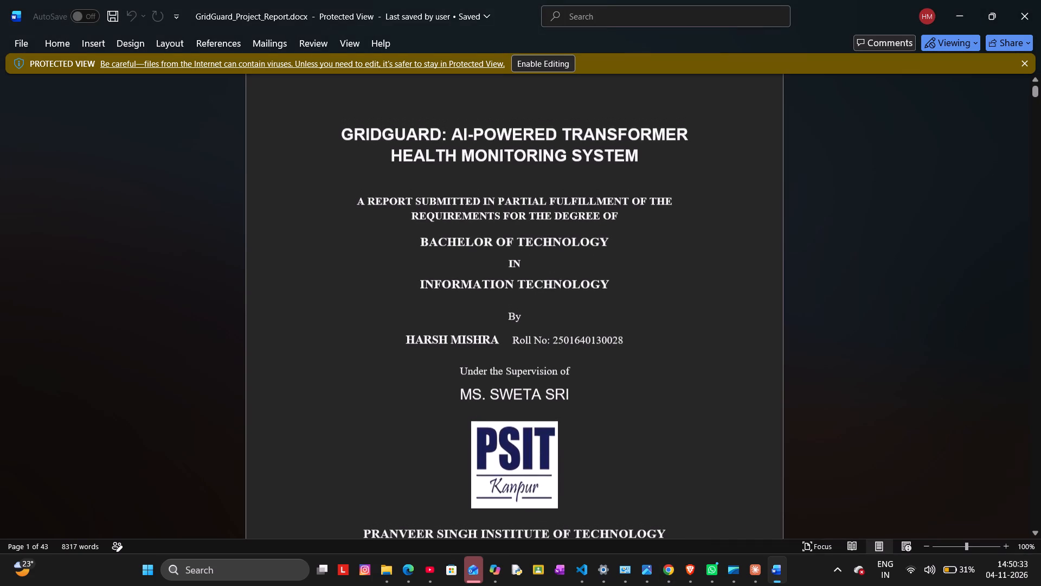
scroll(672, 374, down, 1)
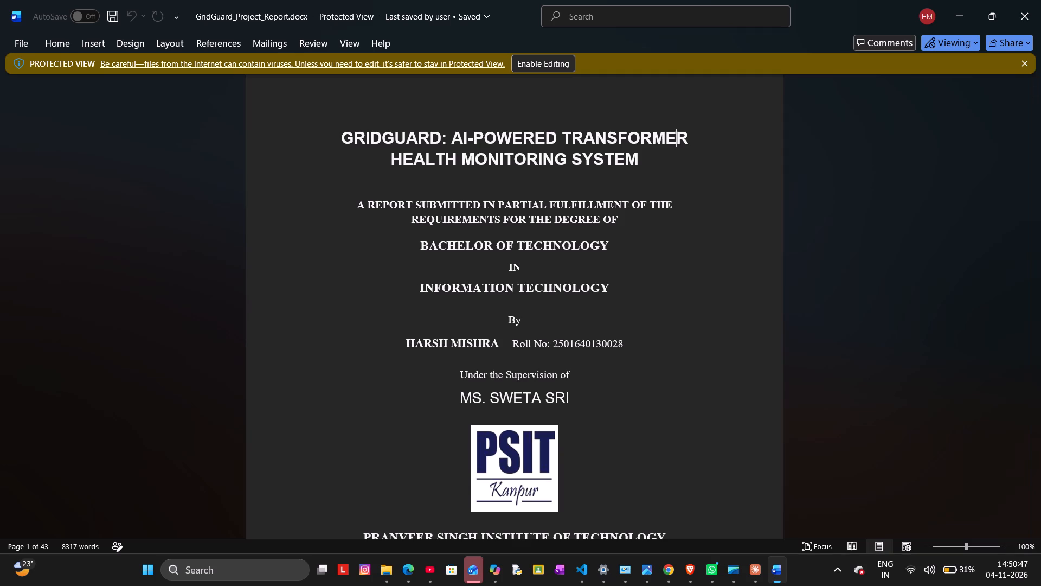
click(555, 64)
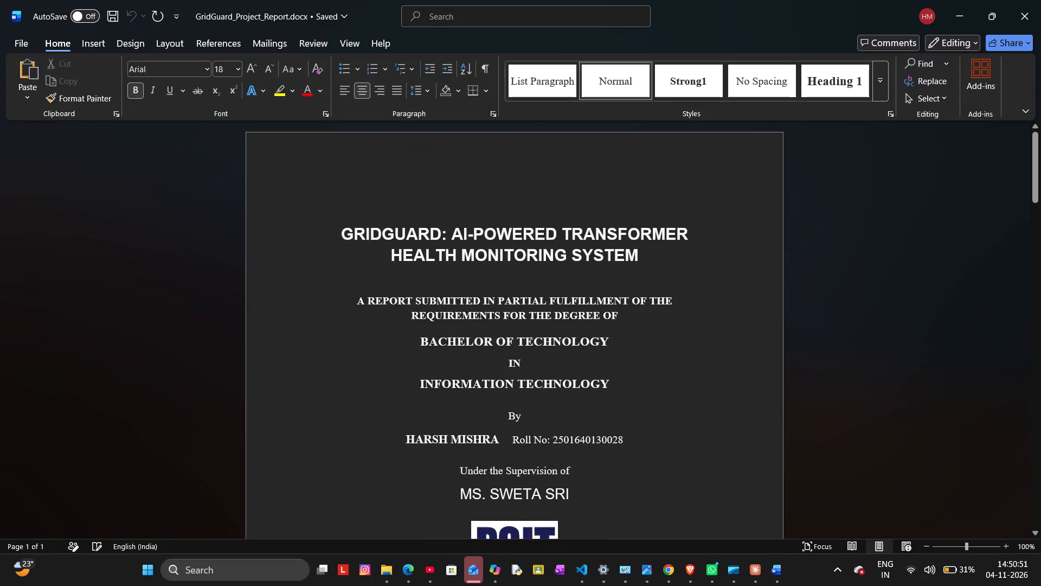
Set the font of the entire report to Times New Roman.
key(ctrl+a)
click(210, 72)
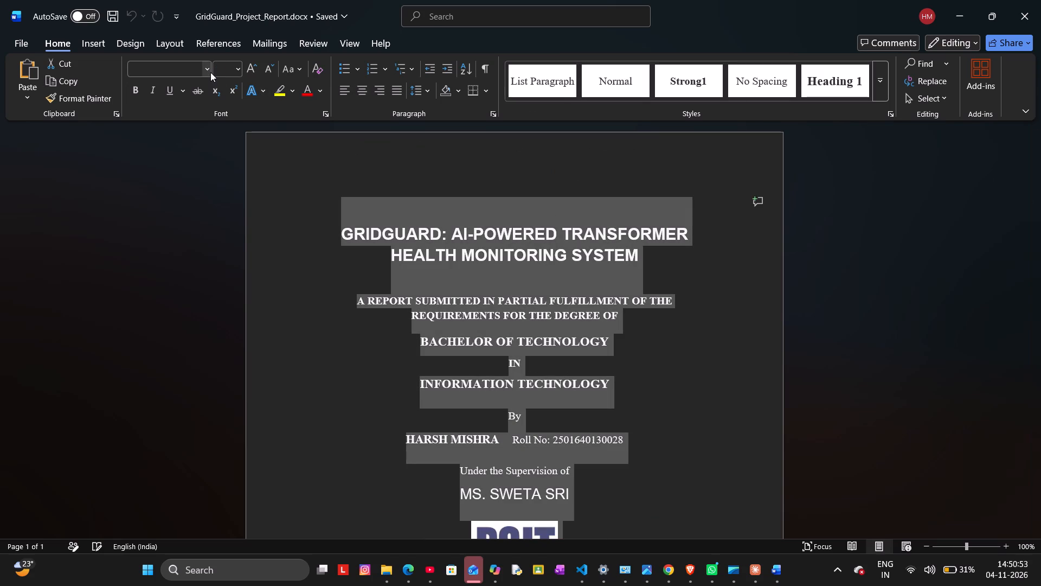
click(175, 70)
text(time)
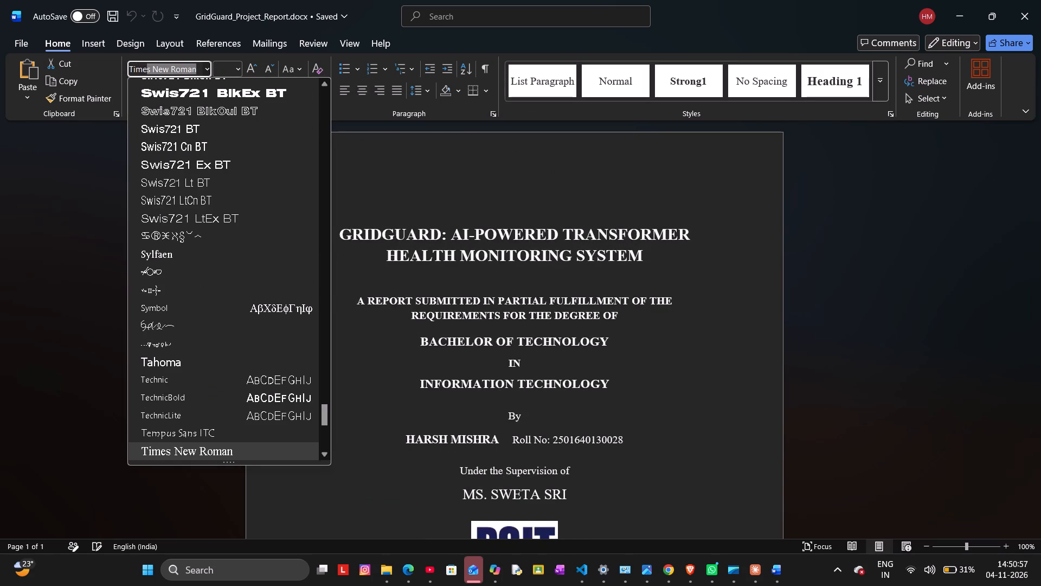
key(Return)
click(573, 352)
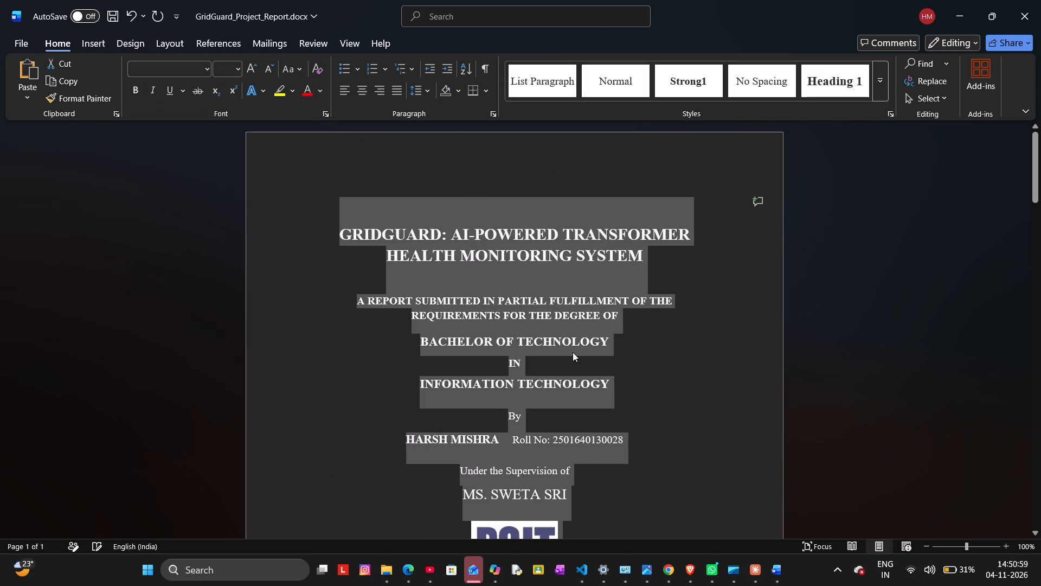
Change the supervisor's title on the cover page to "Ms." and save the document.
scroll(573, 352, down, 2)
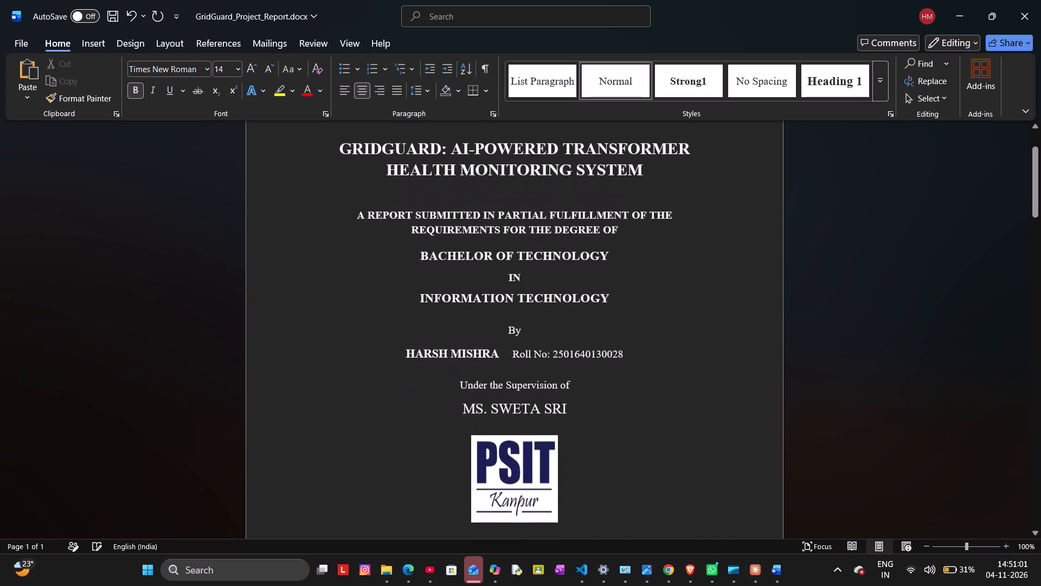
scroll(573, 352, down, 1)
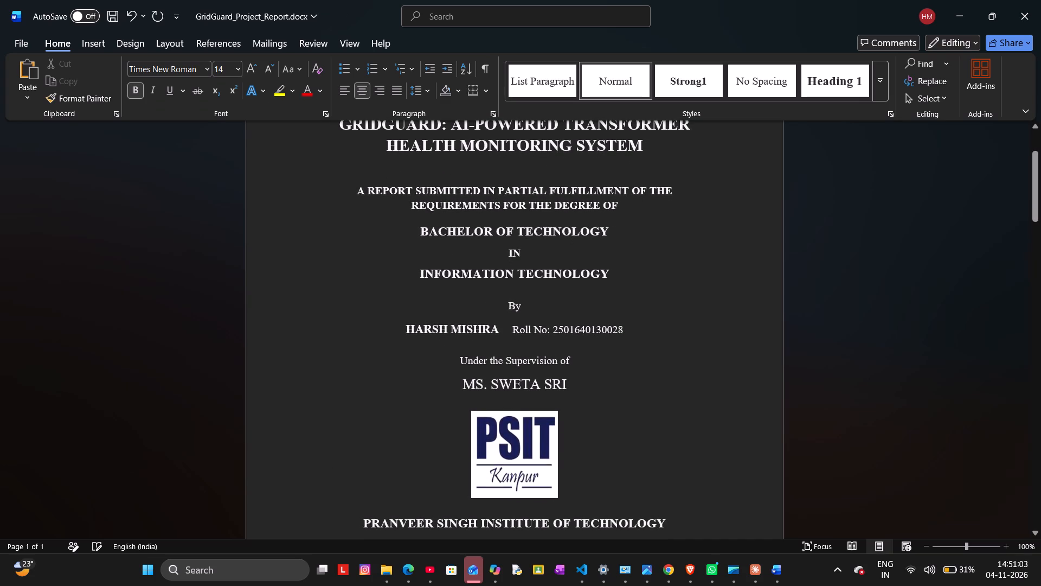
click(483, 385)
key(BackSpace)
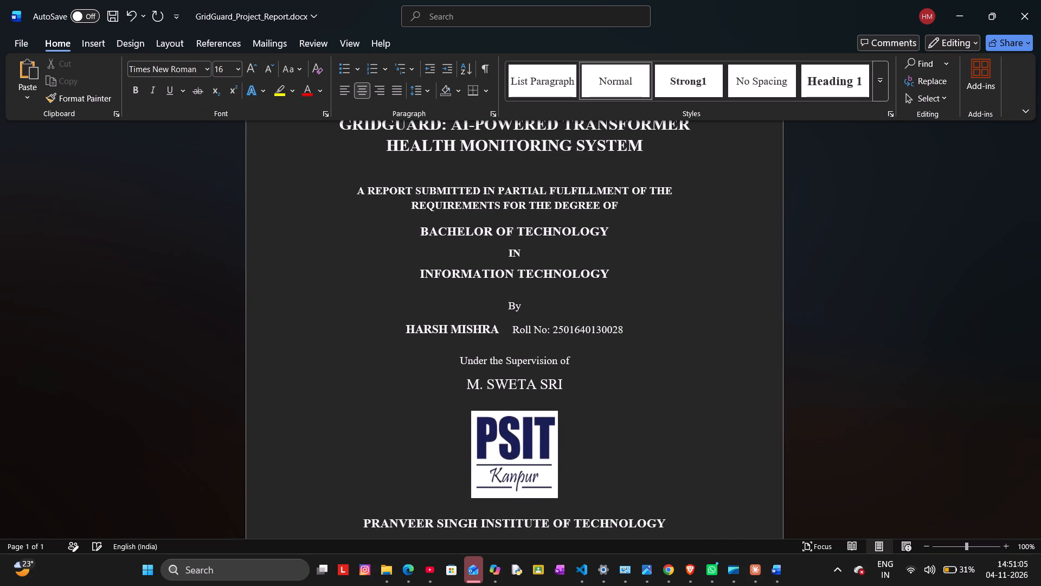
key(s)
key(ctrl+s)
Move "of" in "Under the Supervision of" onto its own line on the cover page and save the document.
scroll(483, 385, down, 1)
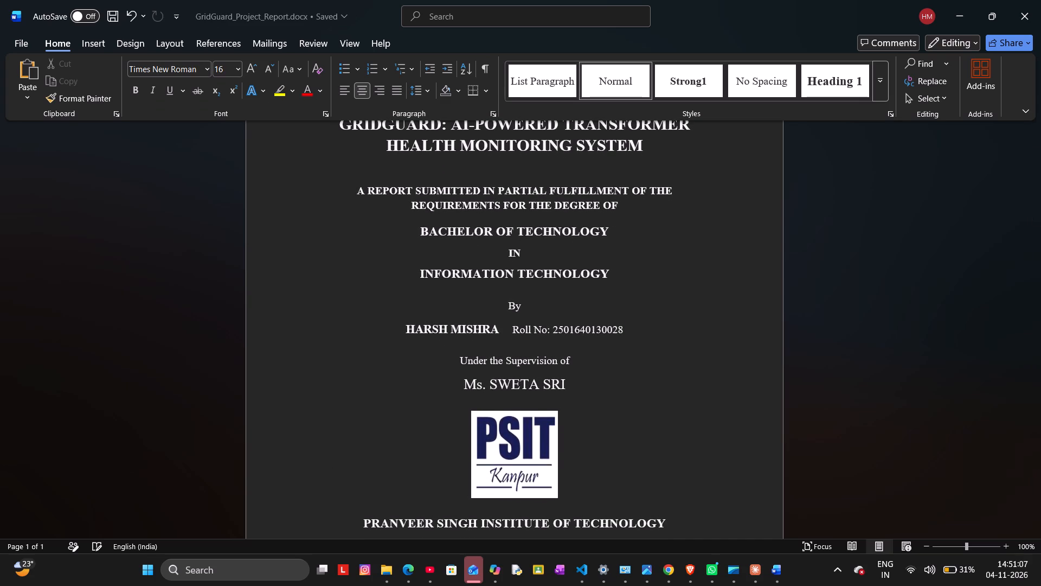
scroll(483, 385, down, 2)
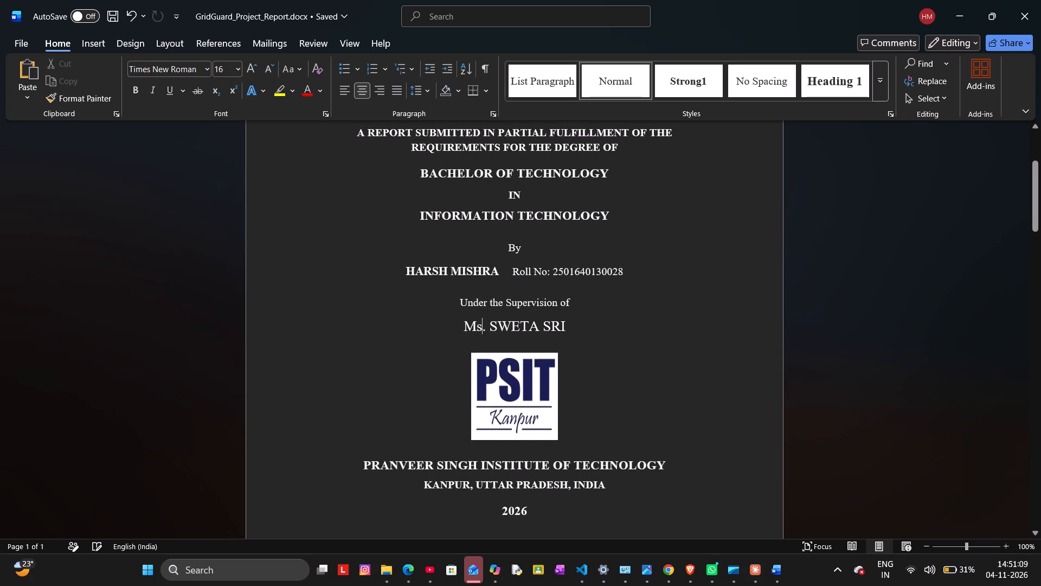
click(556, 304)
key(Return)
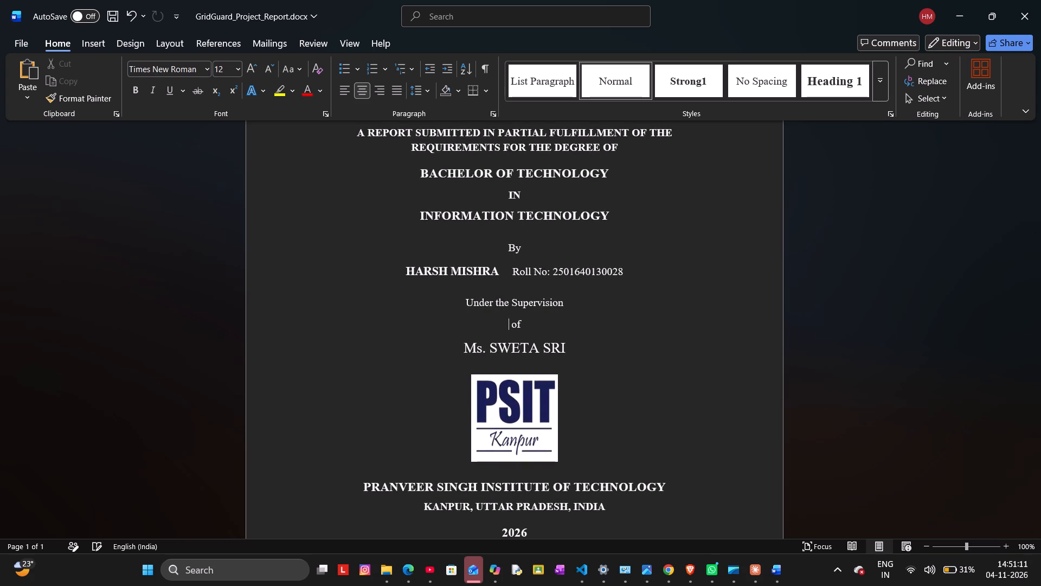
key(ctrl+s)
Look over the layout of the report's cover page and the declaration page.
scroll(556, 304, down, 1)
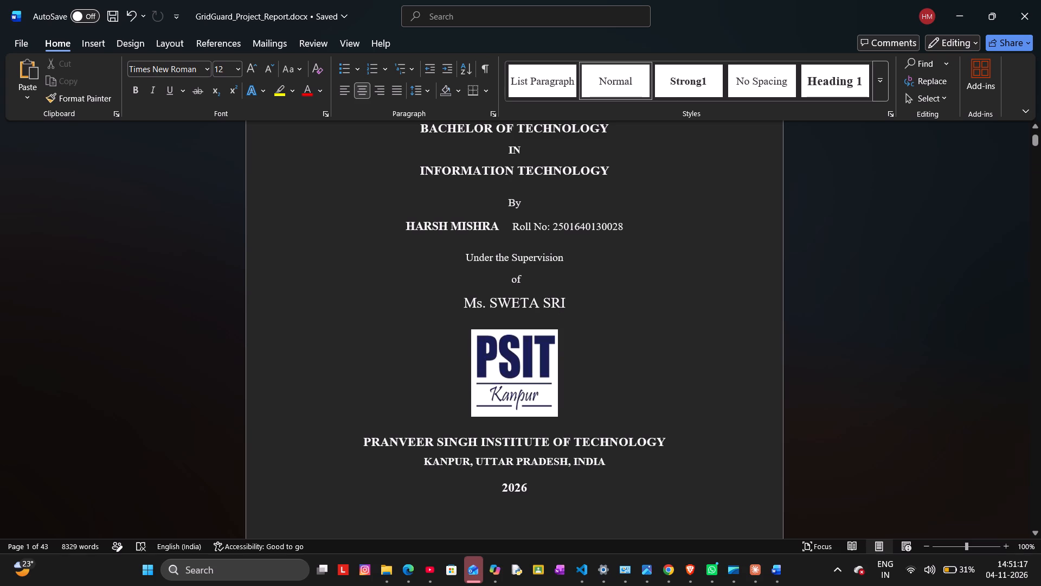
scroll(667, 308, down, 2)
scroll(667, 308, up, 1)
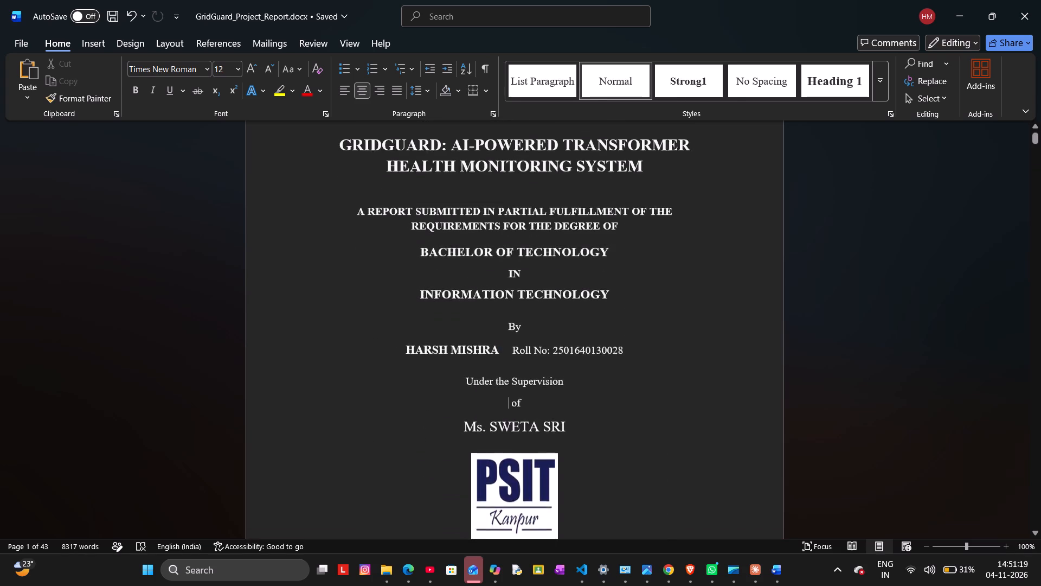
scroll(667, 308, up, 2)
scroll(667, 308, down, 2)
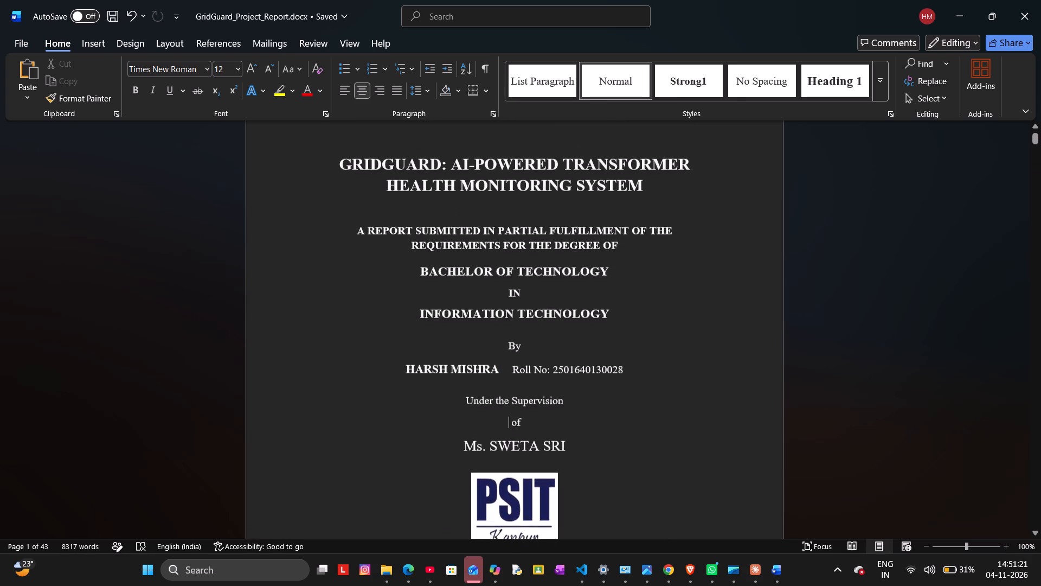
scroll(667, 308, down, 3)
scroll(667, 308, up, 1)
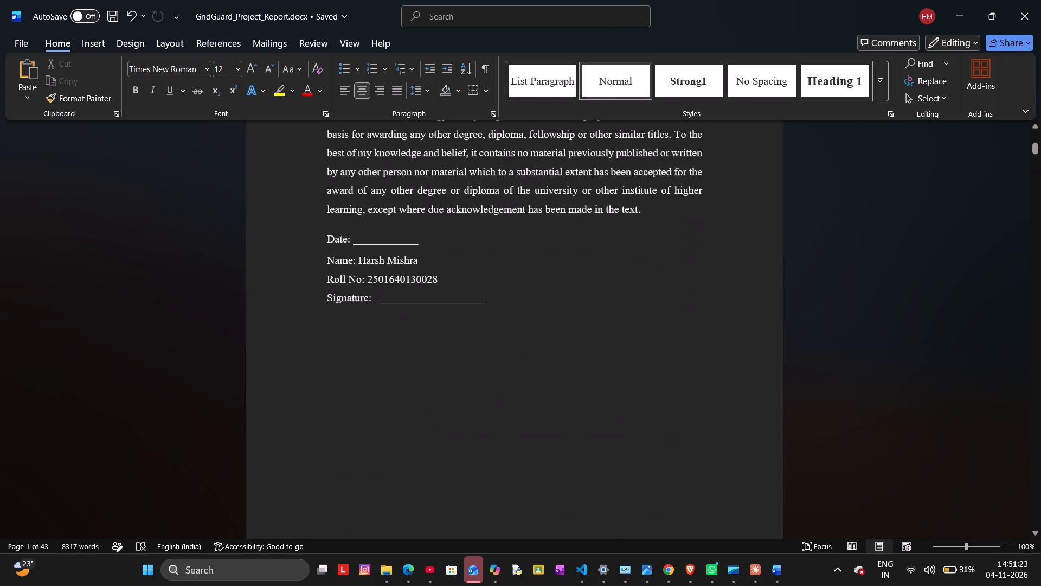
scroll(667, 308, up, 1)
Select the entire report text and bring up its editing and formatting options.
key(ctrl+a)
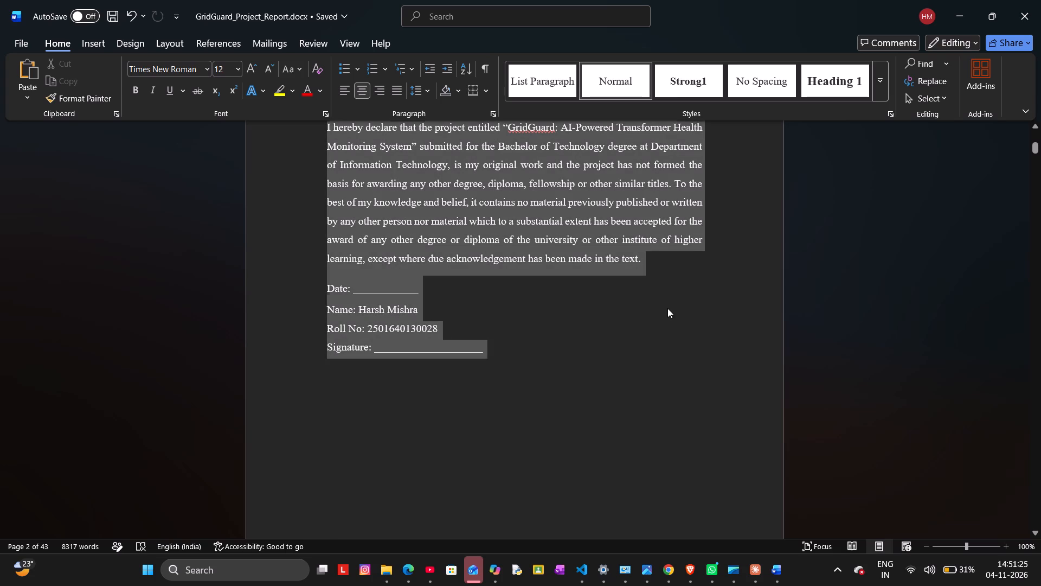
right_click(580, 222)
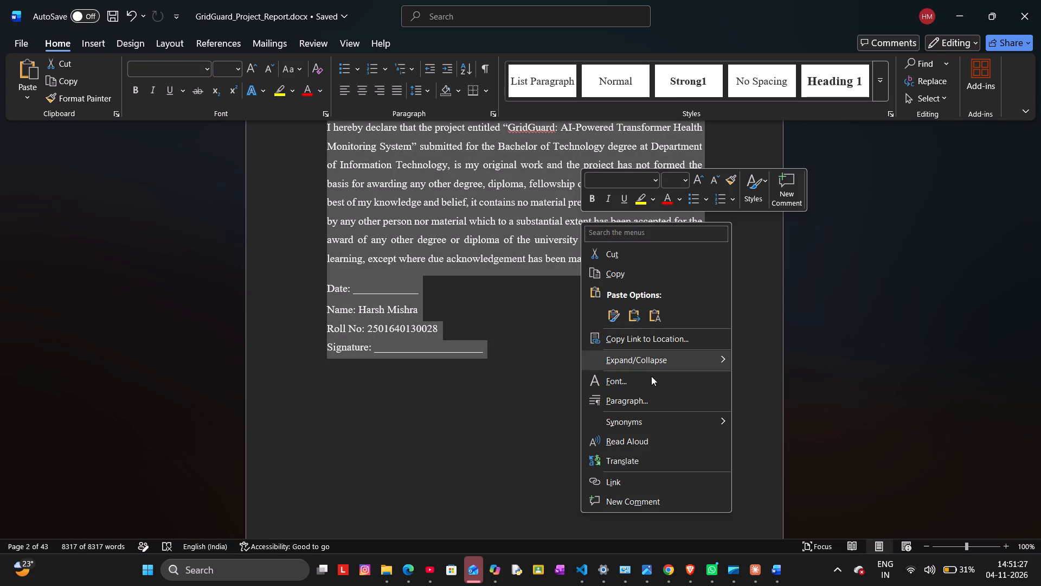
Set the paragraph spacing of the whole report to 0 pt before and 0 pt after, with 1.5 lines line spacing.
click(645, 397)
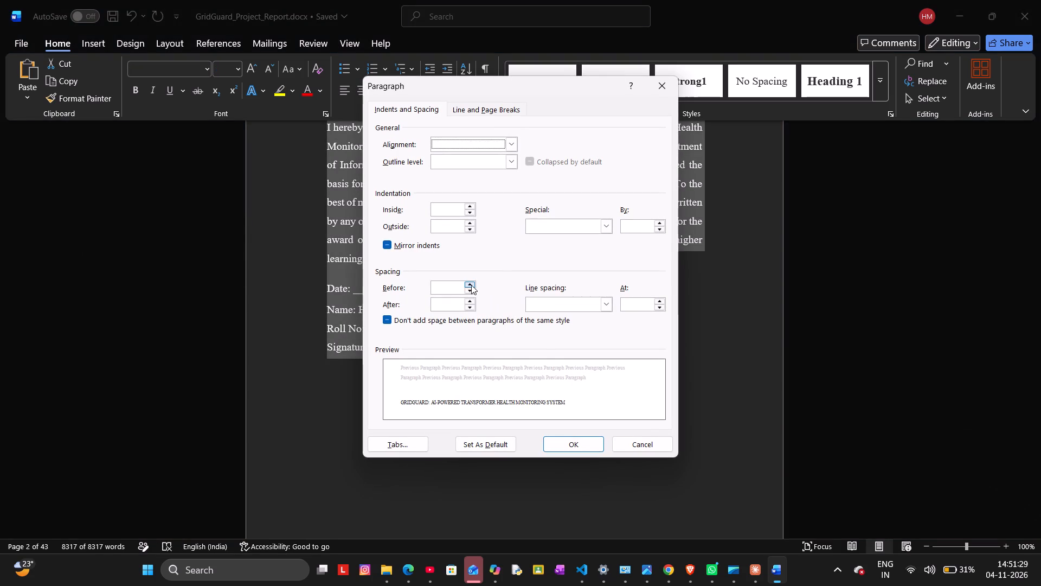
click(471, 284)
click(472, 300)
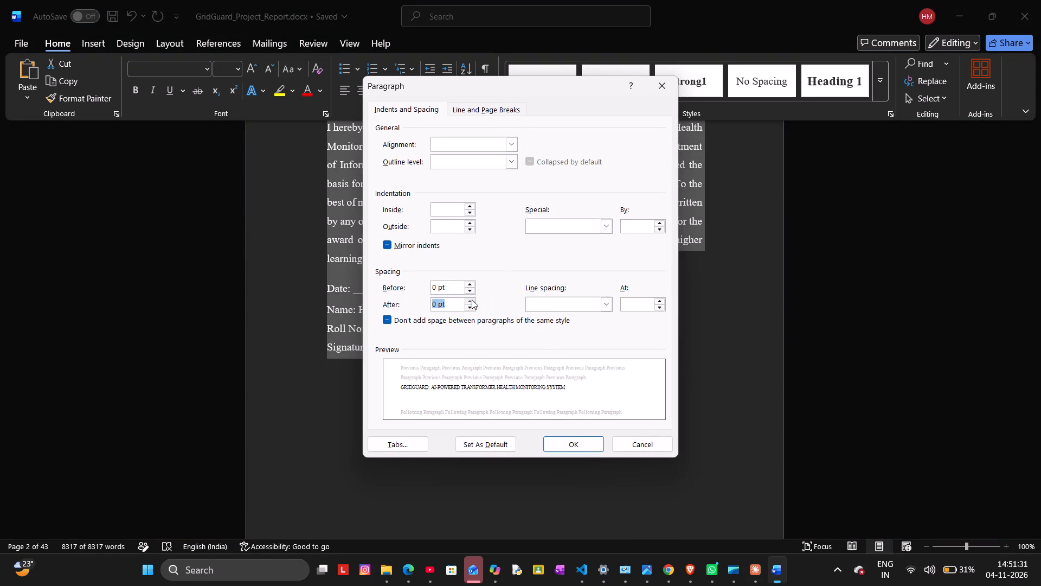
click(610, 304)
click(568, 329)
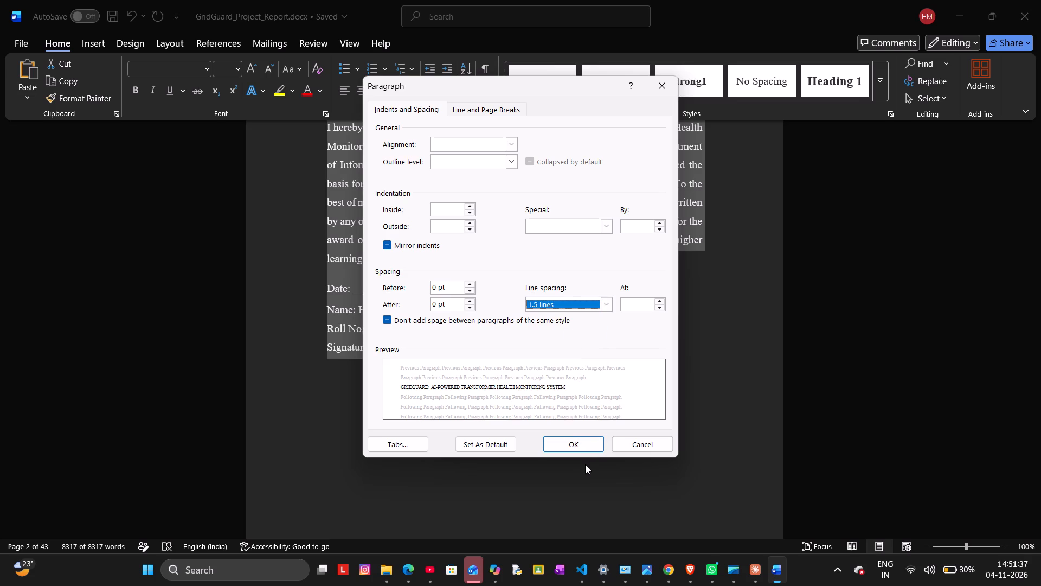
click(578, 445)
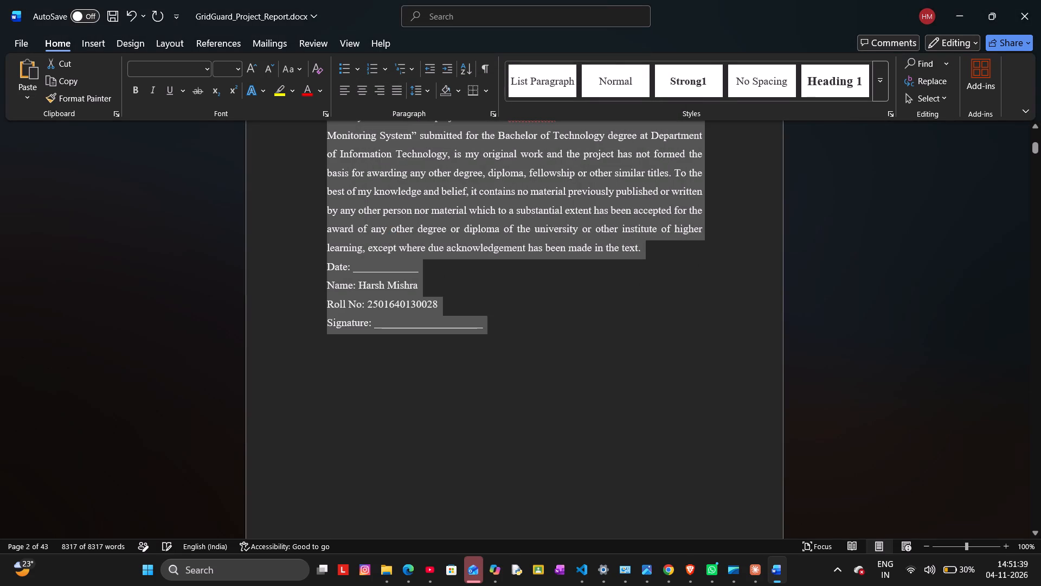
Reapply 0 pt spacing before and after and 1.5 lines line spacing to the whole selected report.
right_click(529, 405)
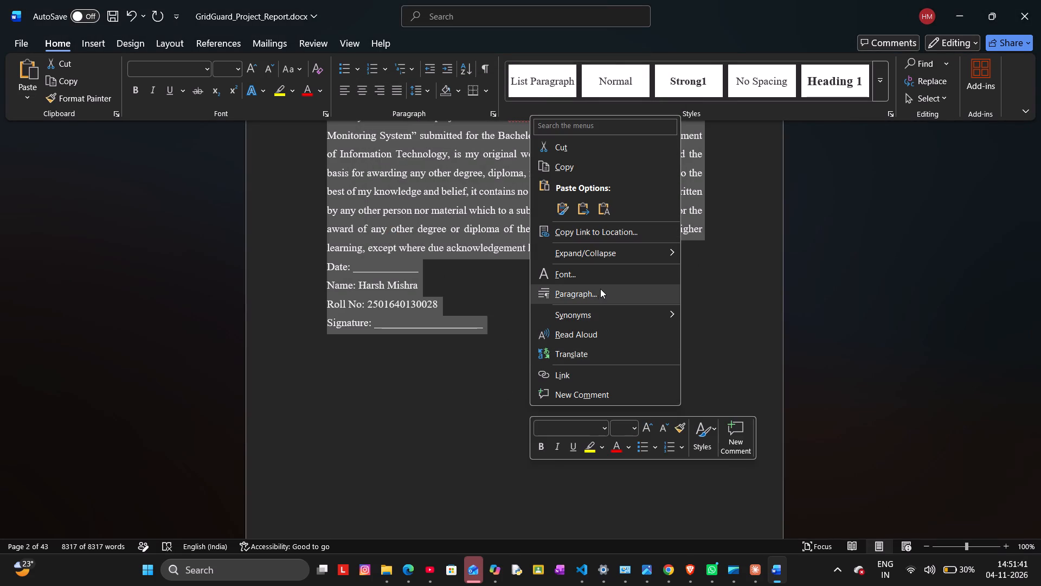
click(596, 293)
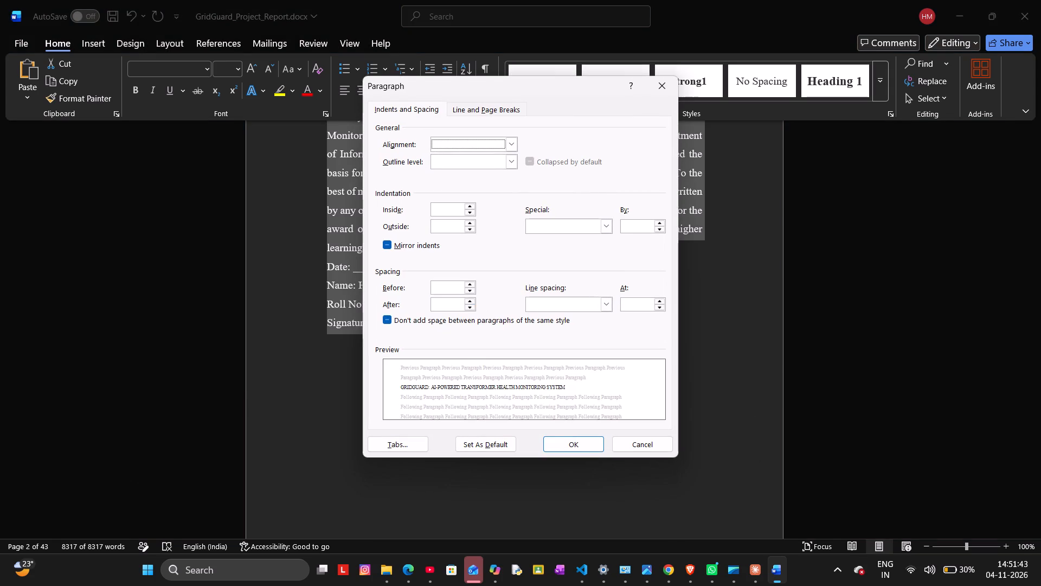
click(467, 283)
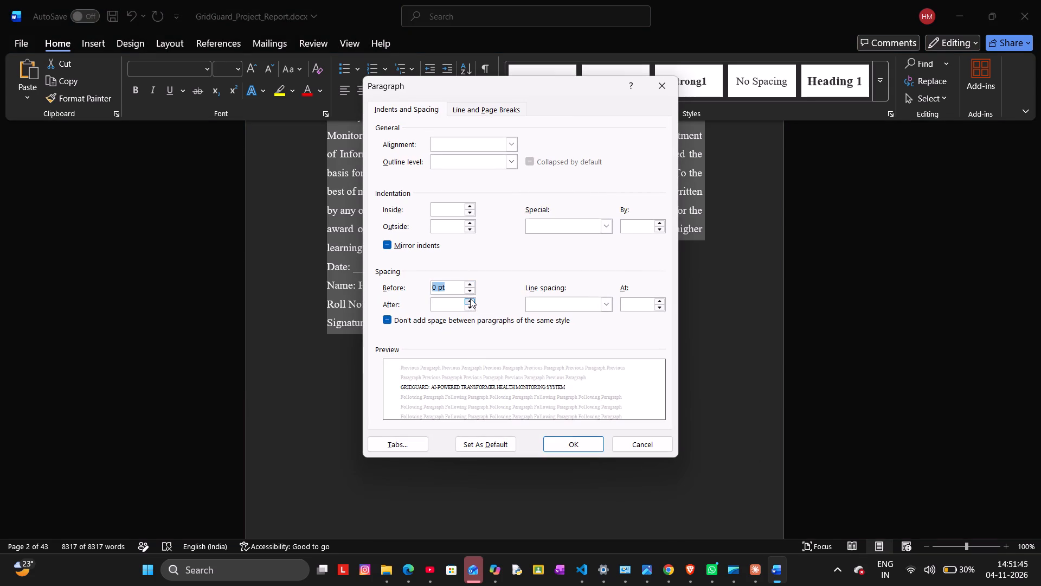
click(472, 300)
click(608, 304)
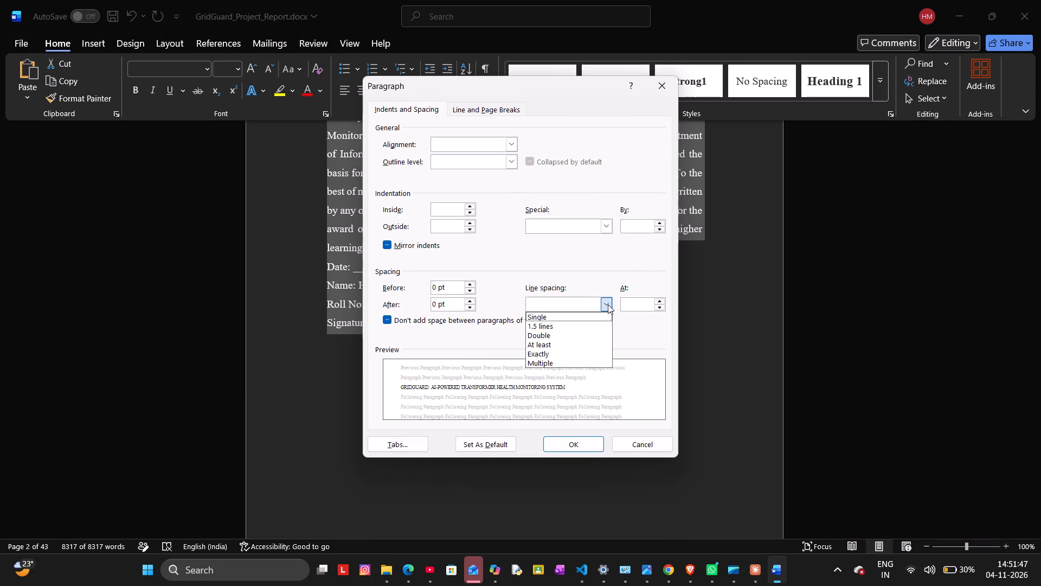
click(579, 325)
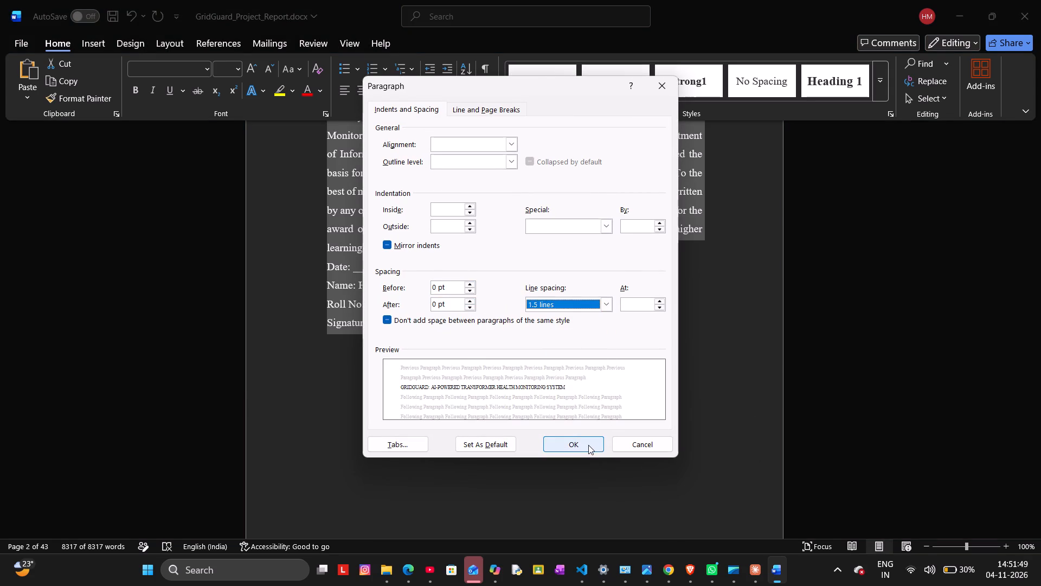
click(588, 445)
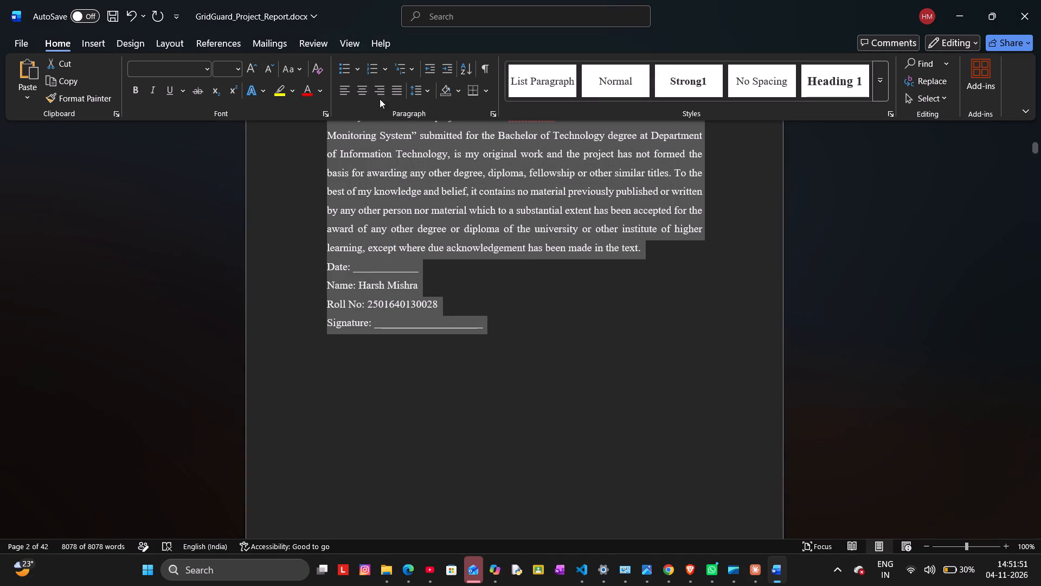
Justify the text of the whole report and clear the selection.
click(394, 90)
scroll(557, 296, down, 3)
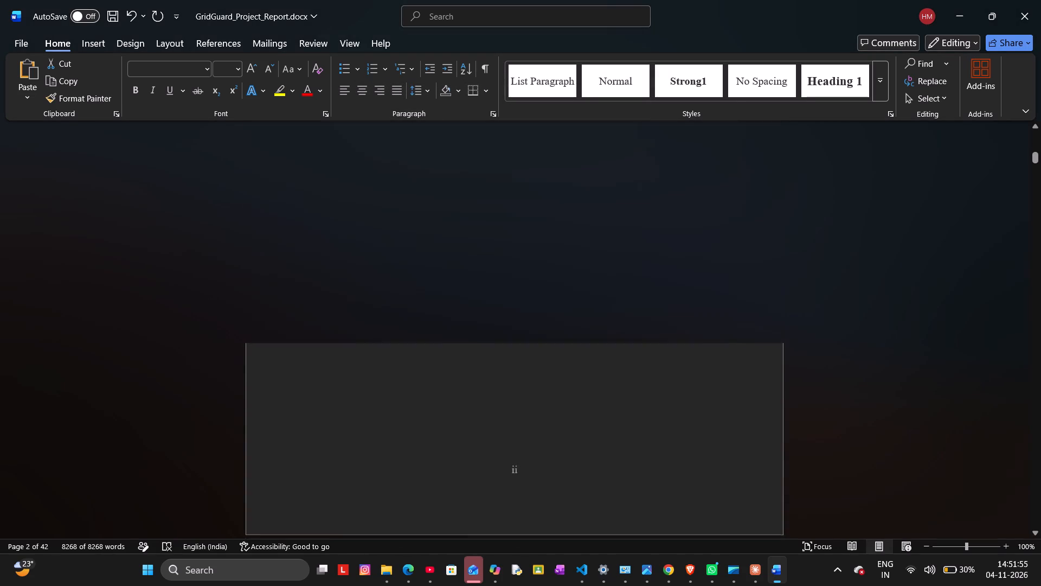
scroll(557, 296, down, 2)
scroll(557, 296, up, 4)
click(602, 423)
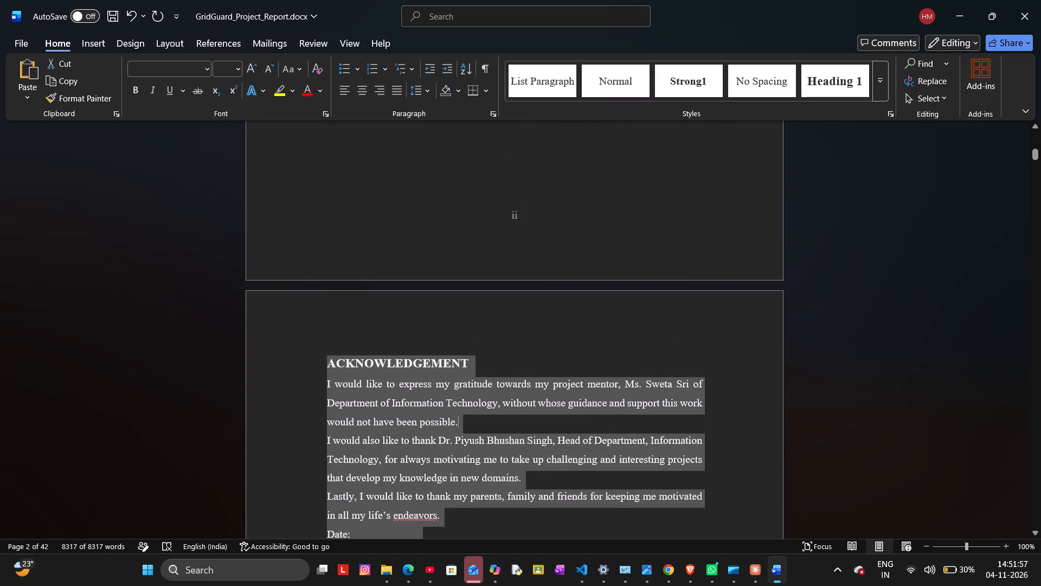
Check the layout of the Acknowledgement, Certificate and Abstract pages, including the spelling suggestions for "bonafide".
scroll(602, 423, down, 5)
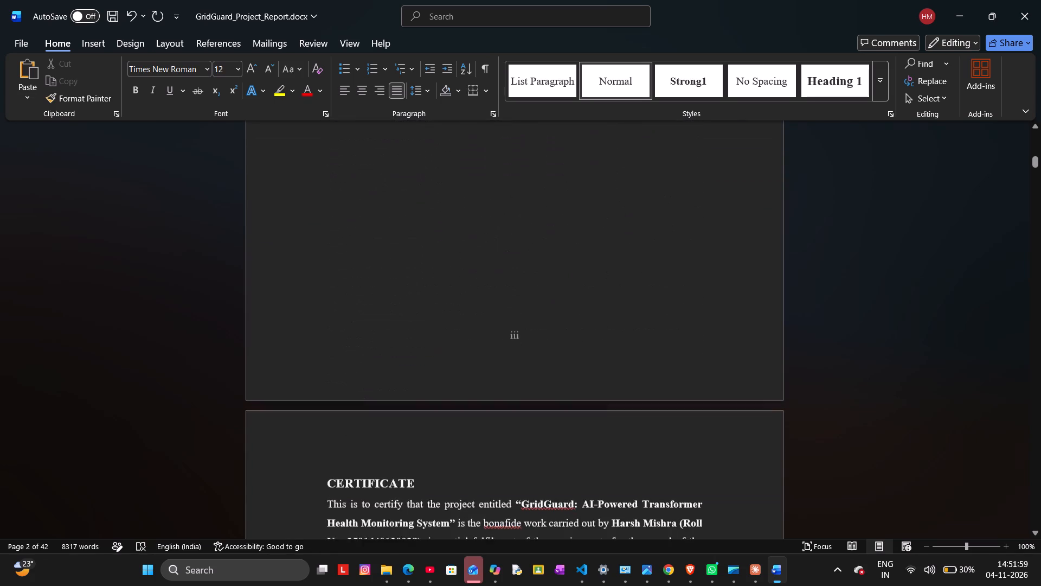
scroll(602, 423, up, 2)
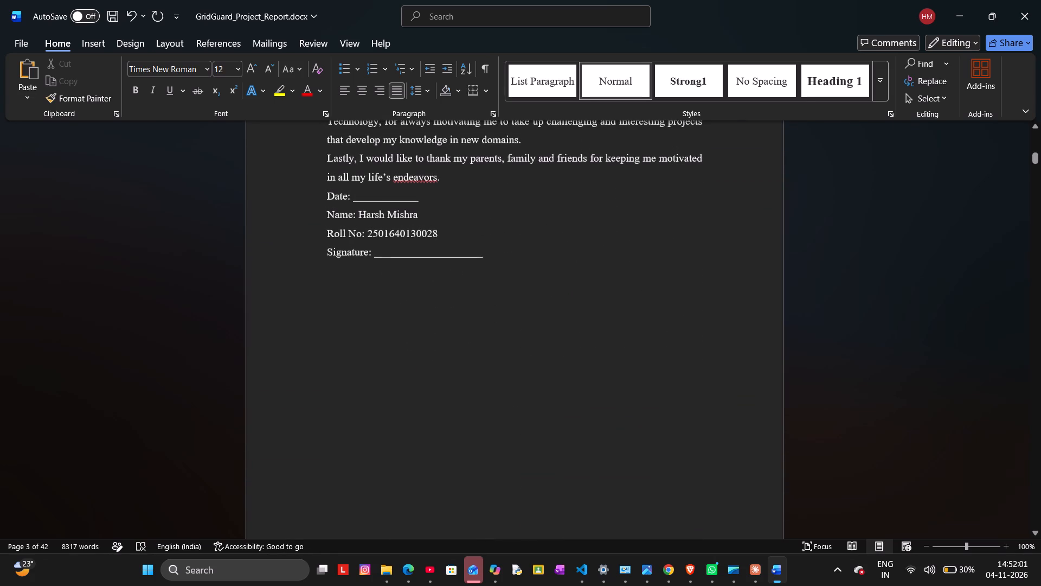
scroll(602, 423, up, 1)
scroll(602, 423, down, 4)
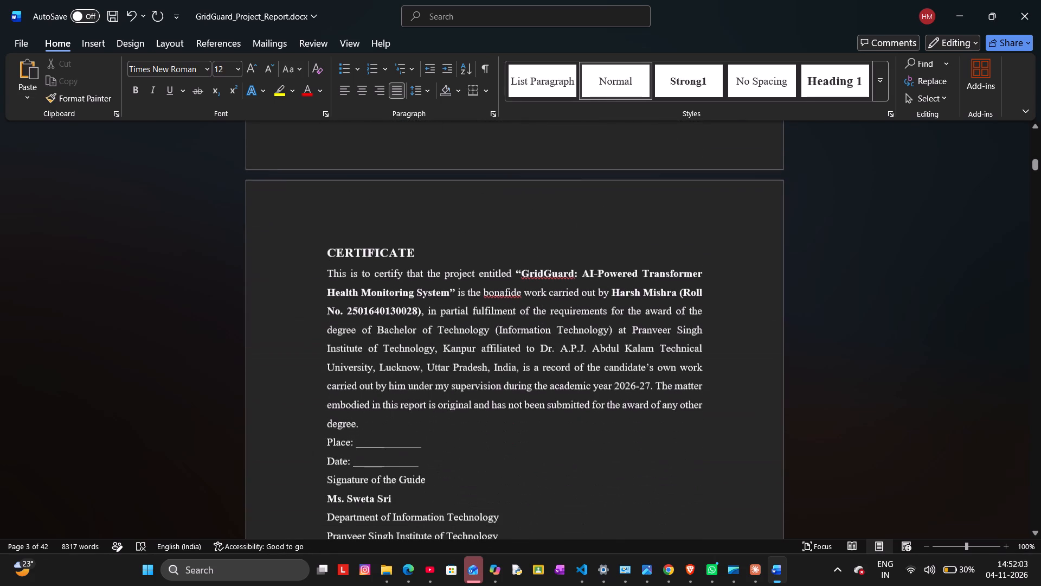
scroll(602, 423, down, 1)
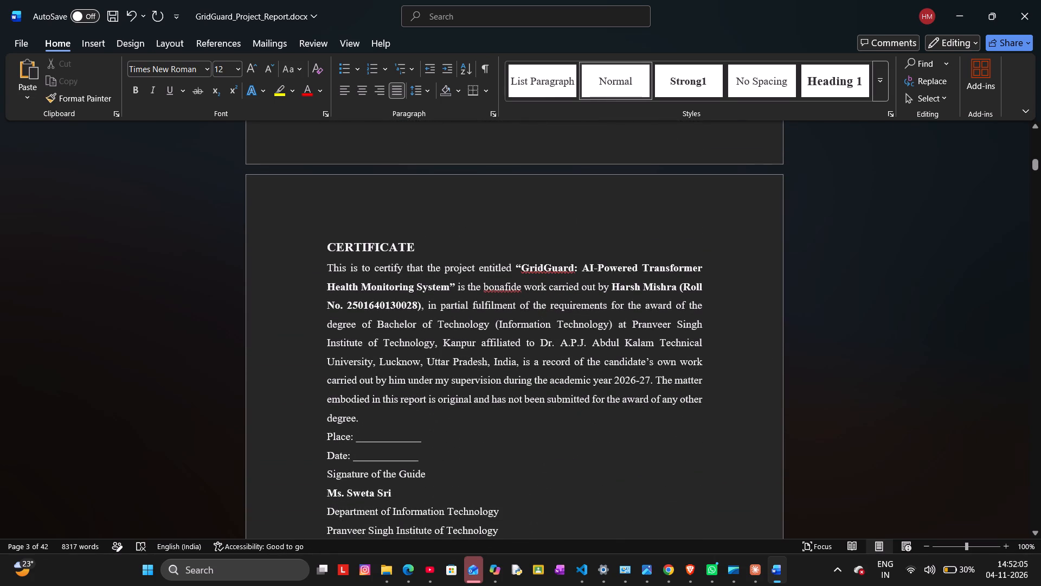
right_click(499, 288)
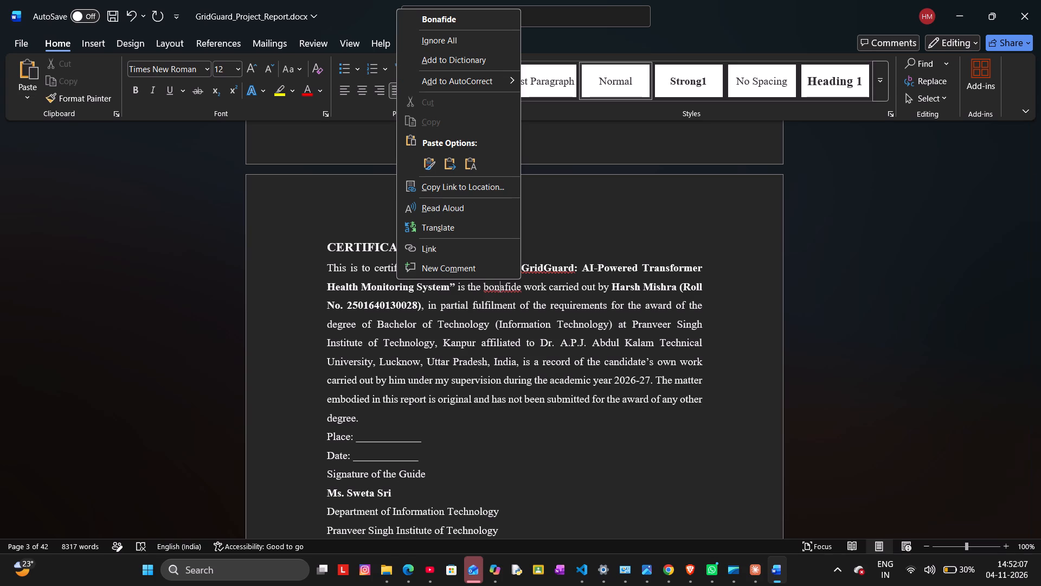
click(536, 383)
scroll(536, 383, down, 3)
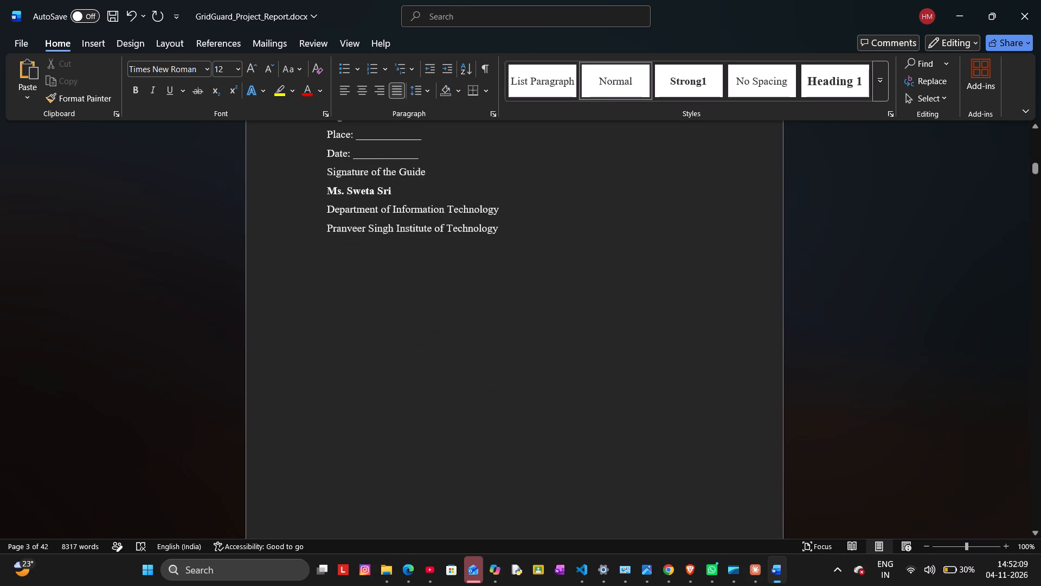
scroll(536, 383, down, 3)
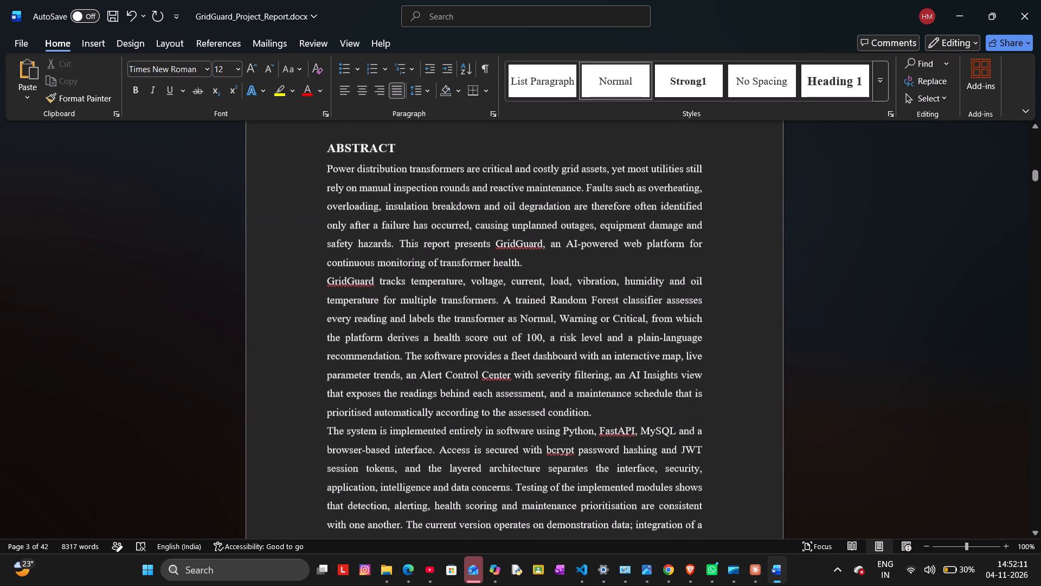
scroll(536, 383, down, 1)
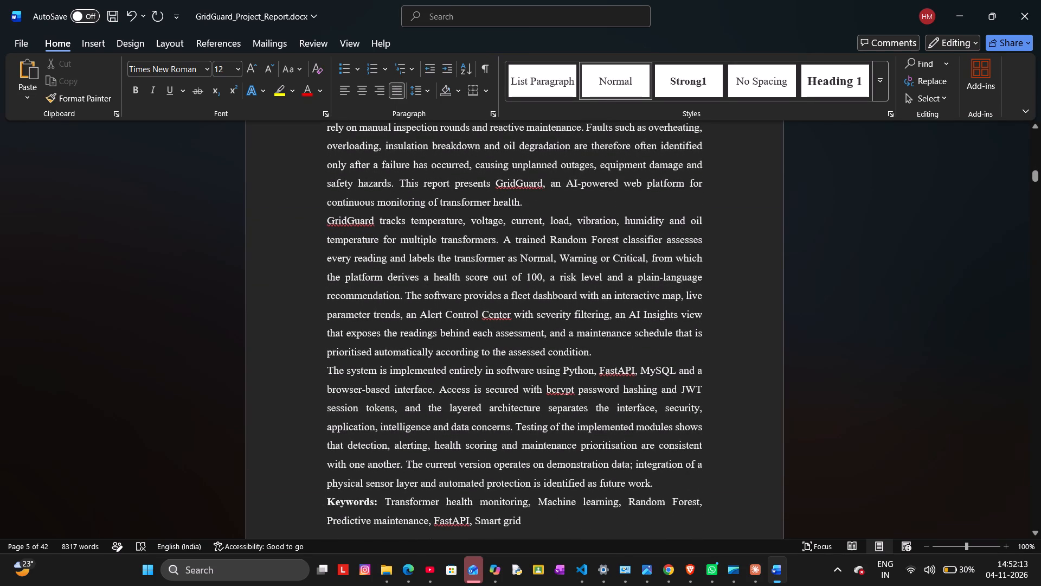
scroll(536, 383, down, 1)
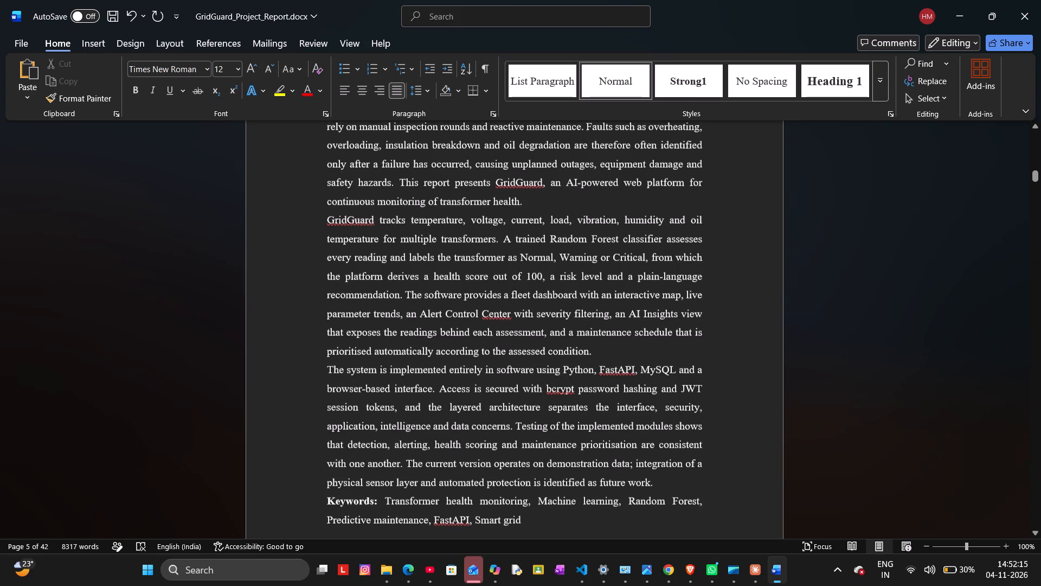
scroll(536, 383, down, 1)
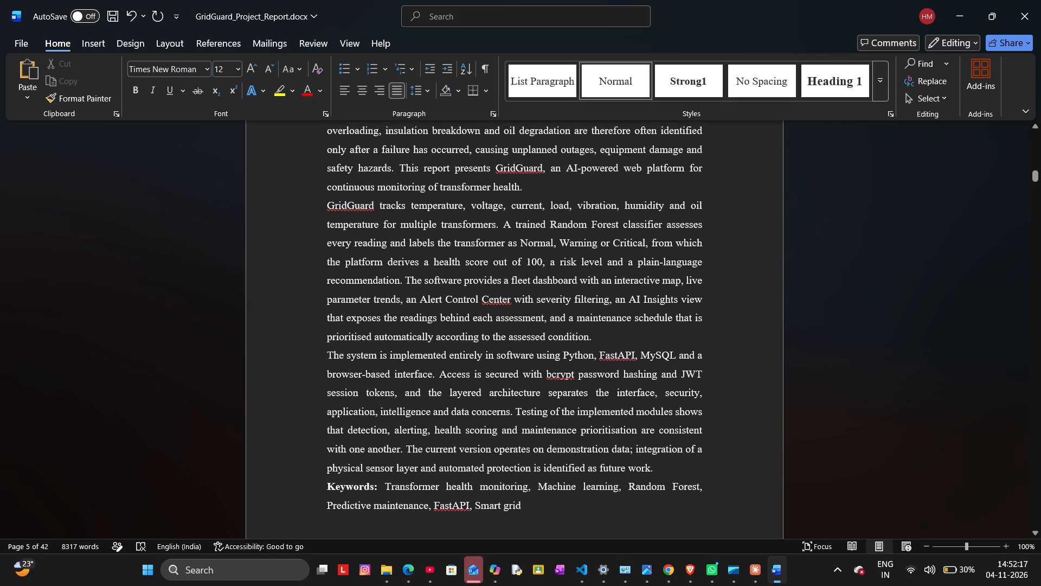
Look over the Table of Contents and the lists of tables and figures in the reformatted report.
scroll(570, 379, down, 6)
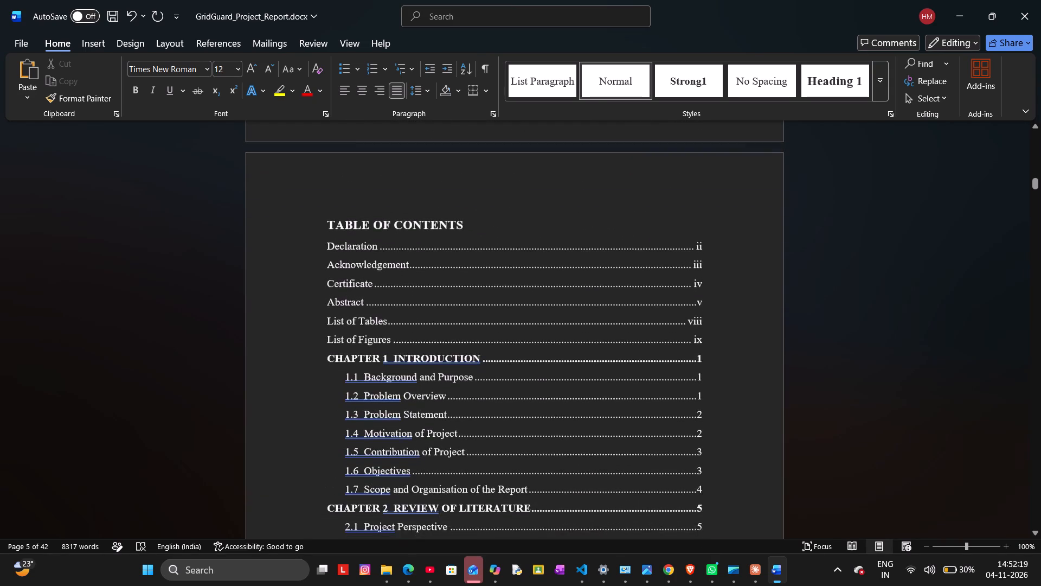
scroll(570, 379, down, 3)
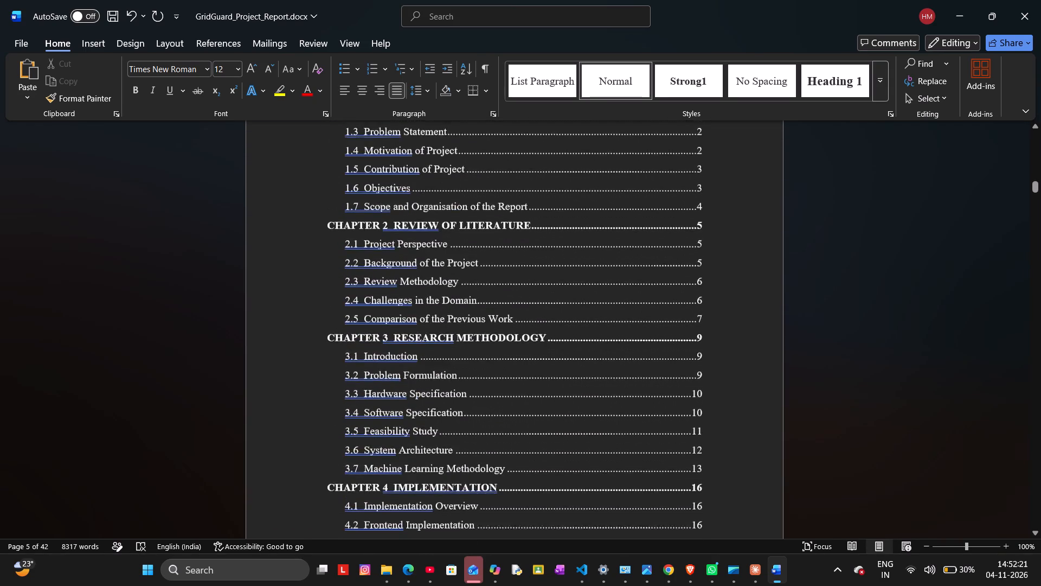
scroll(570, 379, down, 7)
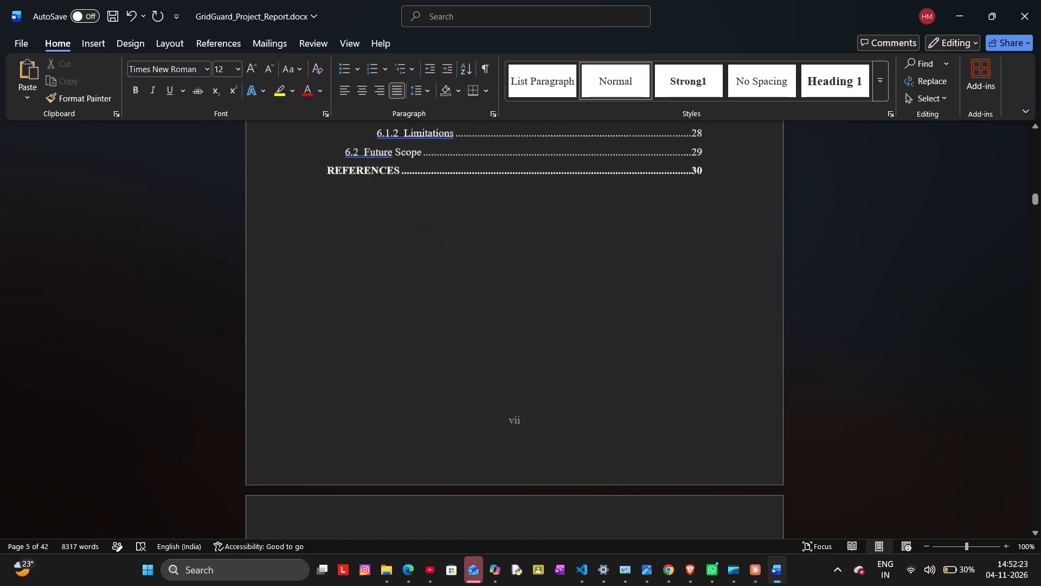
scroll(570, 379, down, 8)
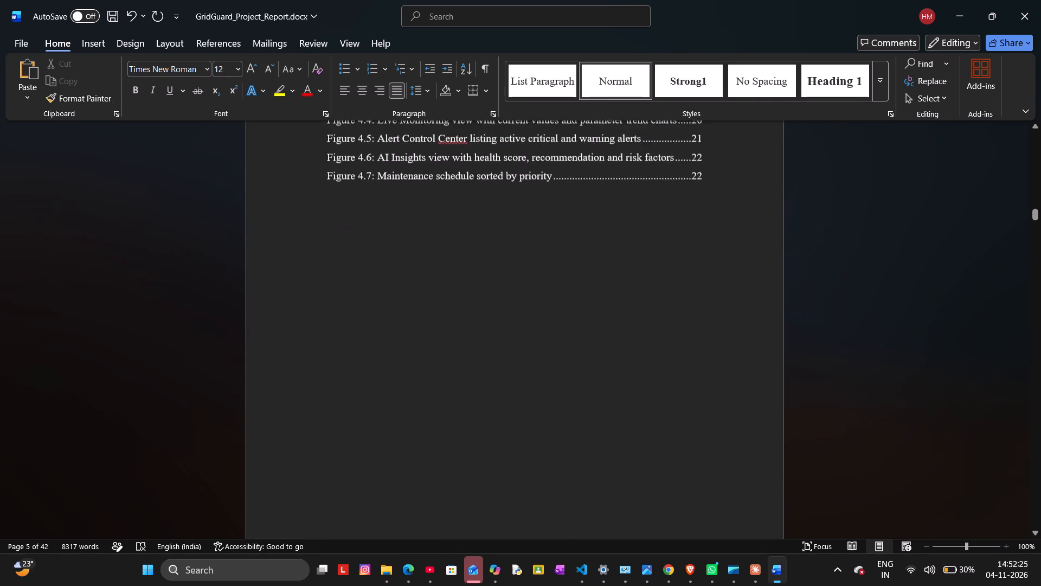
Review the formatting of Chapter 1, from Background and Purpose to Scope and Organisation of the Report.
scroll(570, 379, down, 5)
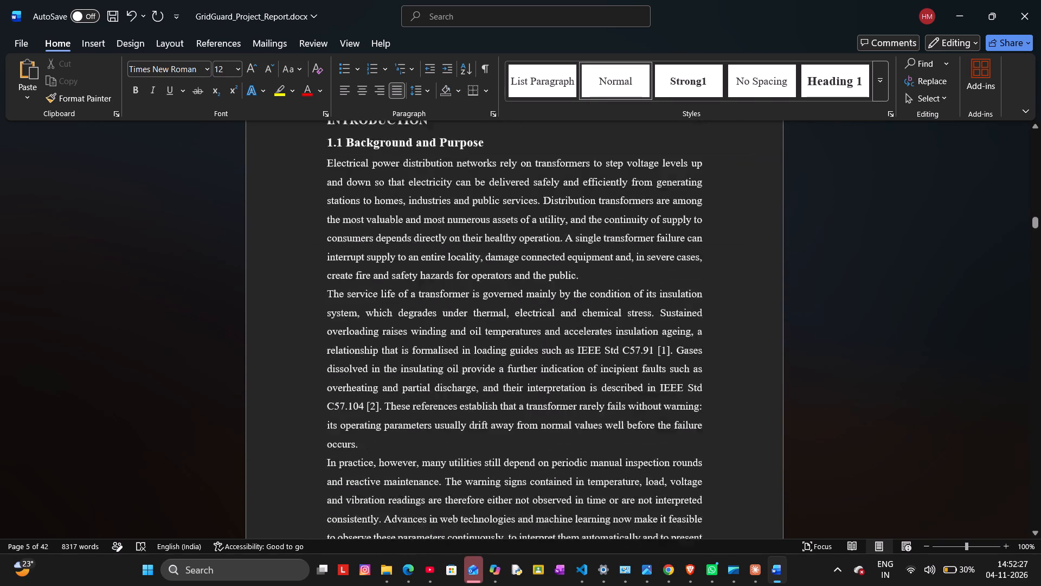
scroll(570, 379, down, 7)
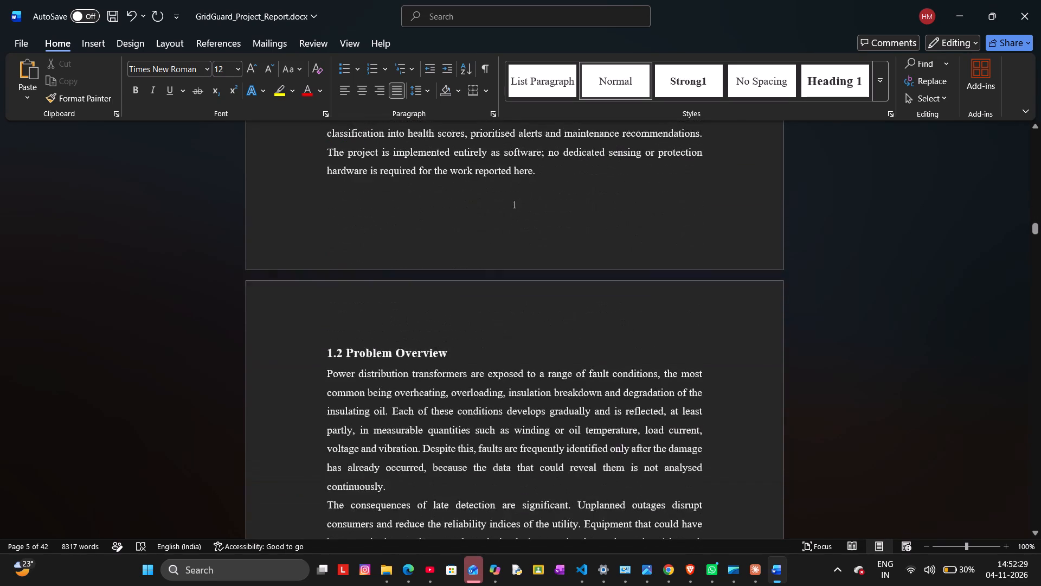
scroll(570, 379, down, 8)
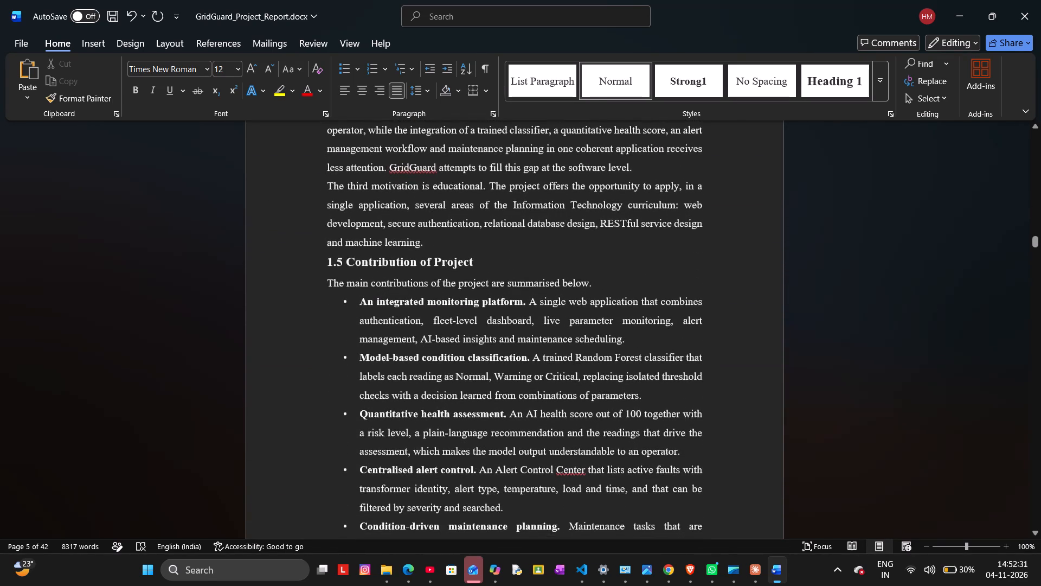
scroll(570, 379, down, 3)
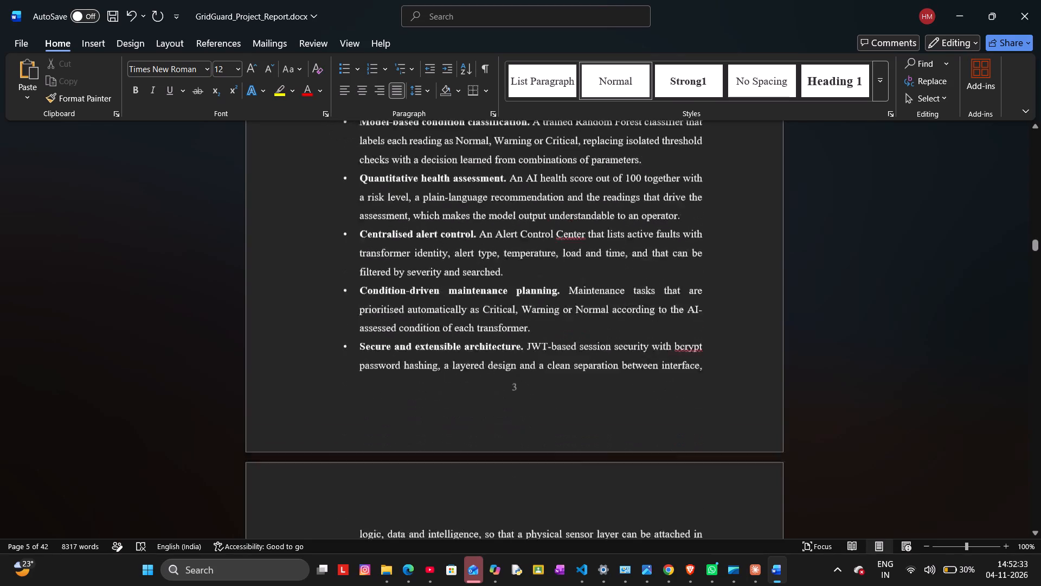
scroll(570, 379, down, 6)
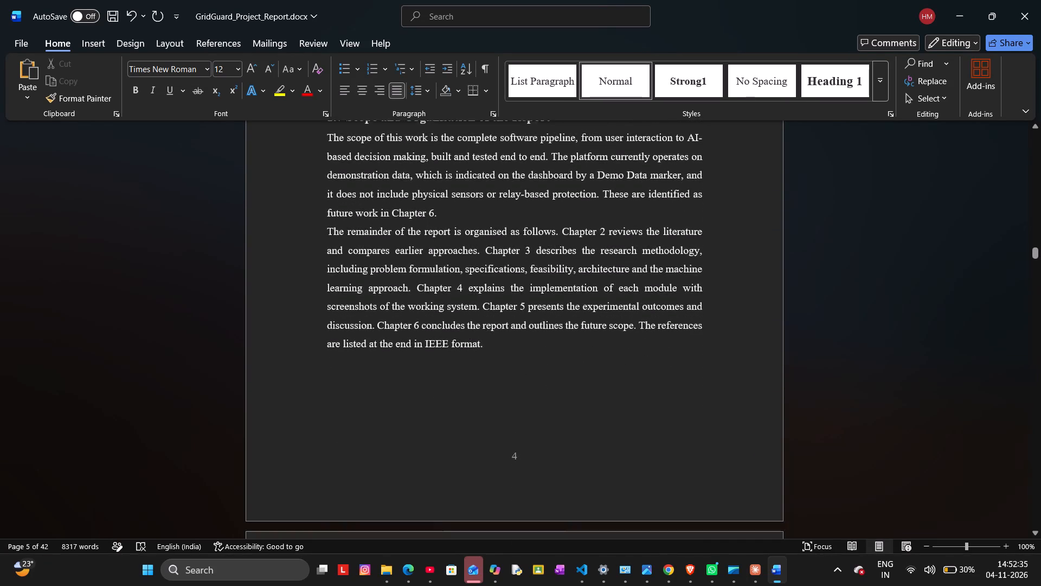
Examine the Chapter 2 heading and the opening sections of Review of Literature for layout problems.
scroll(570, 379, down, 2)
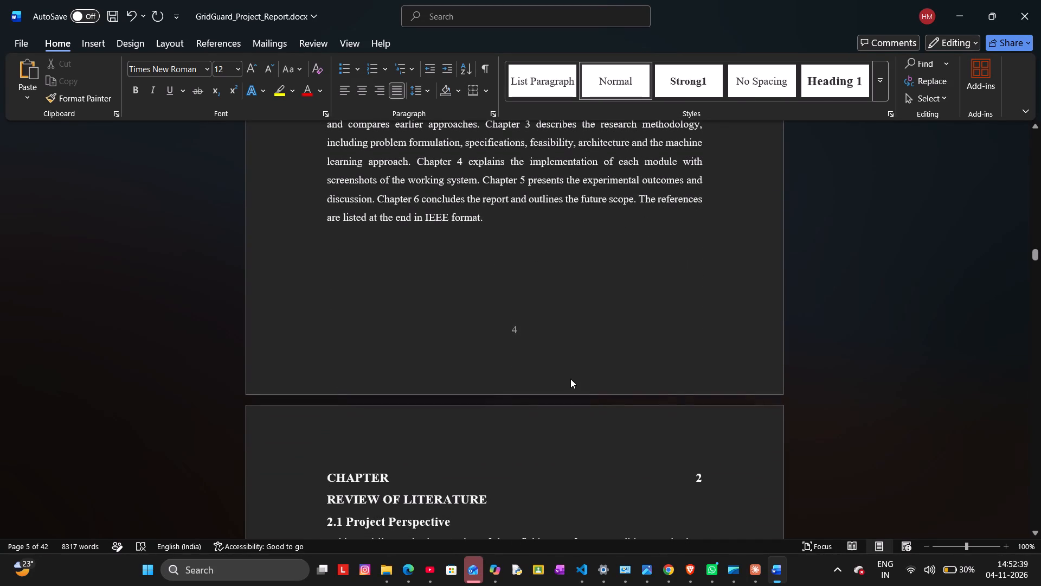
scroll(570, 379, down, 1)
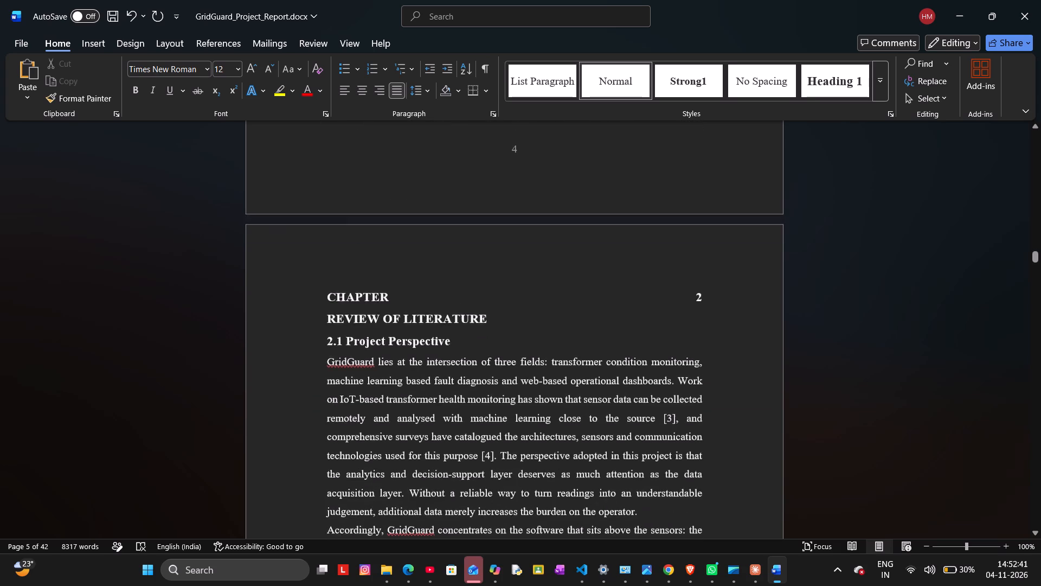
scroll(570, 379, down, 2)
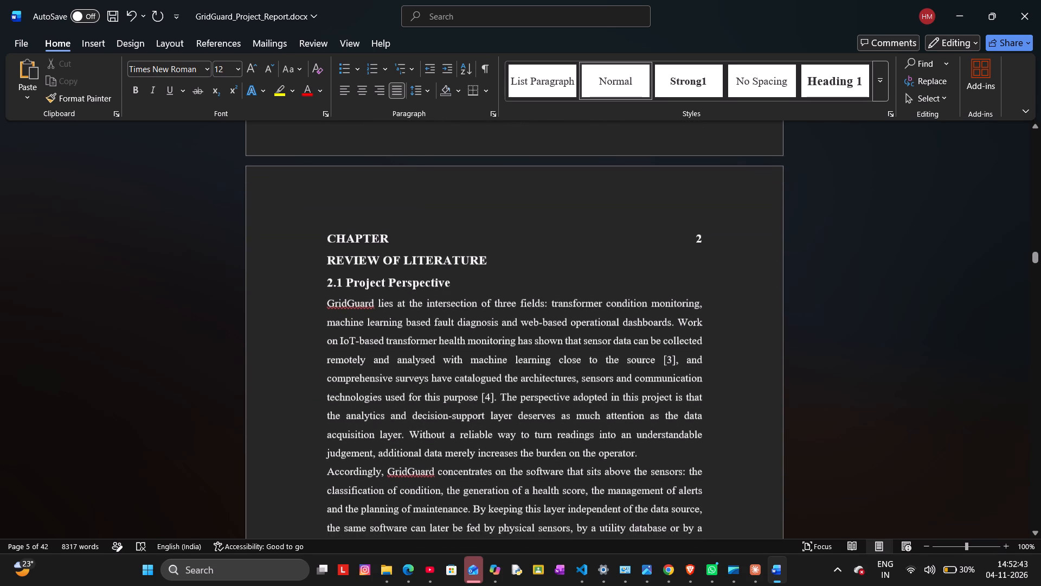
scroll(570, 379, down, 2)
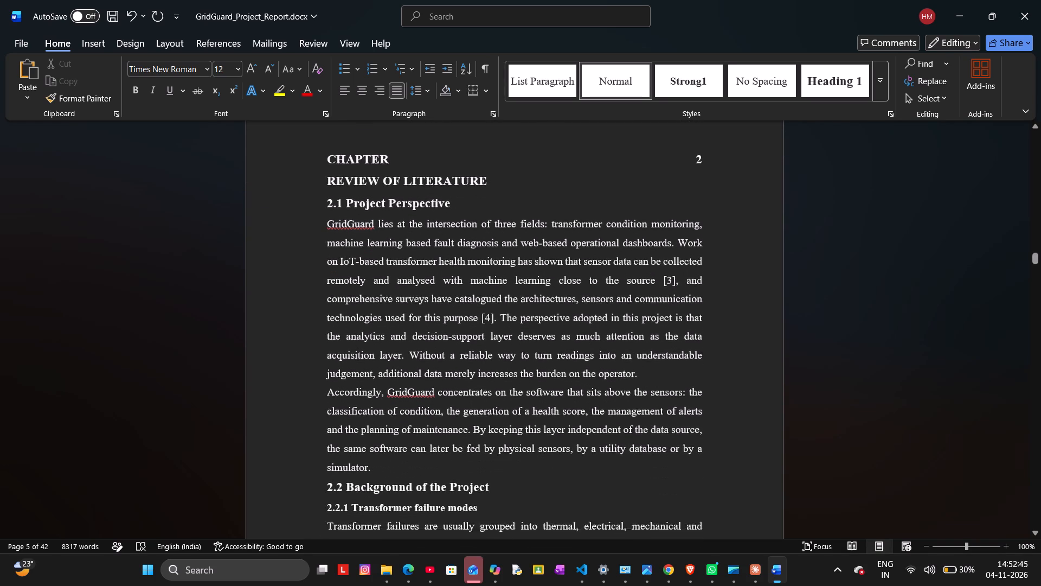
scroll(570, 379, down, 1)
scroll(570, 379, up, 1)
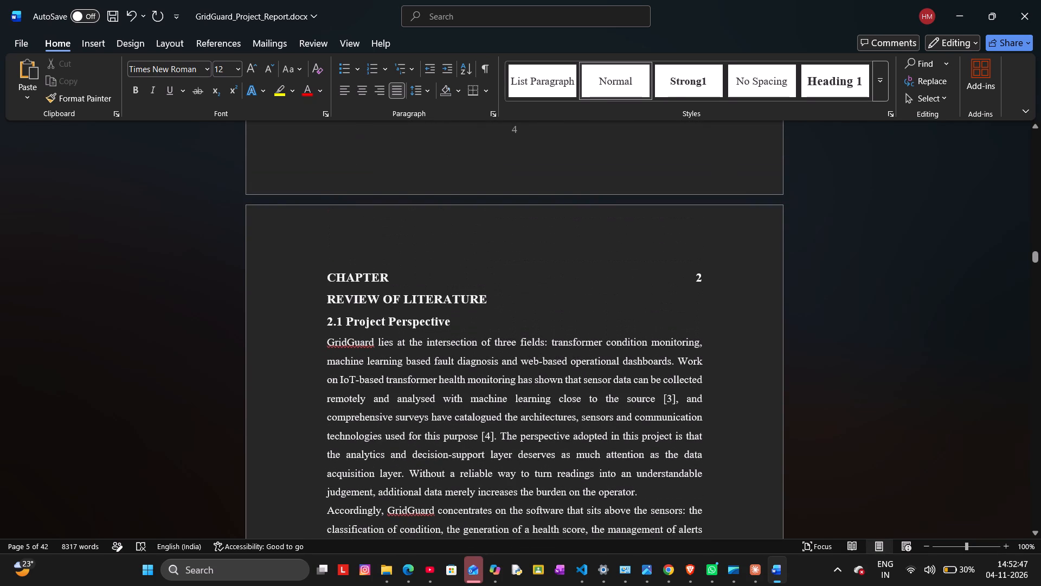
click(326, 276)
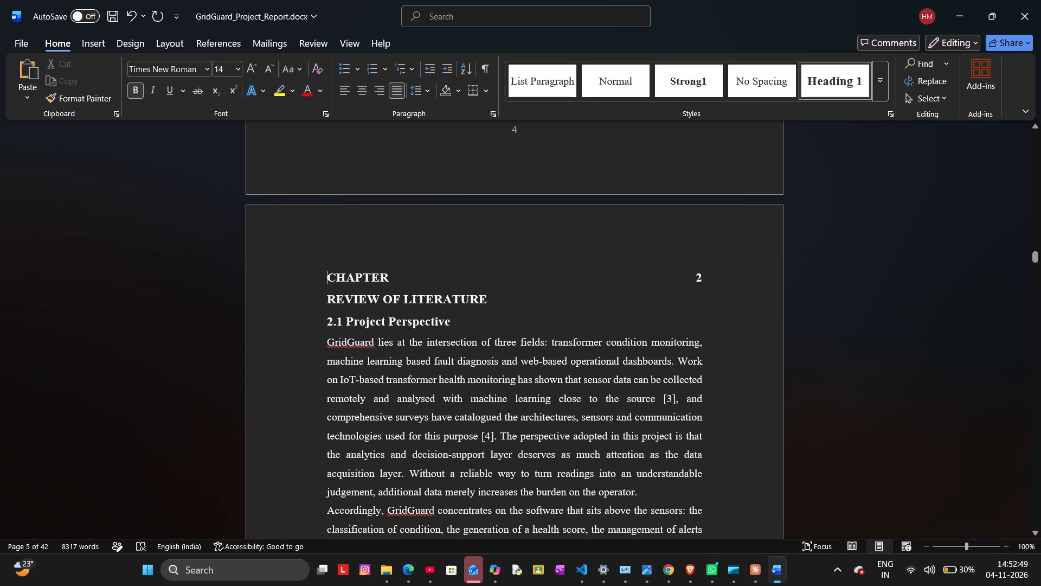
scroll(446, 414, down, 2)
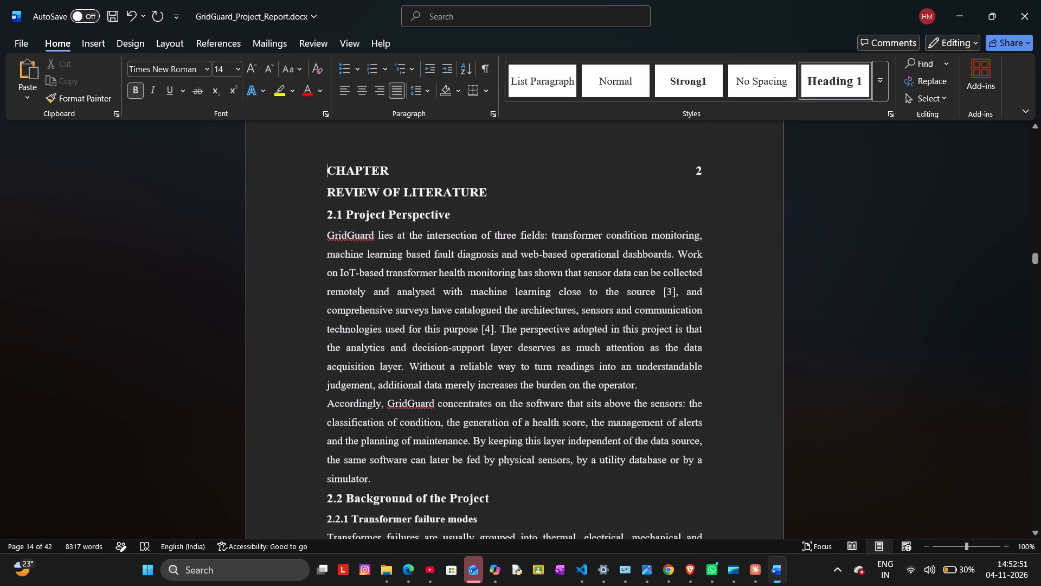
Review the layout of the rest of Chapter 2, from the background sections to the Table 2.1 comparison and its closing paragraph.
scroll(446, 414, down, 3)
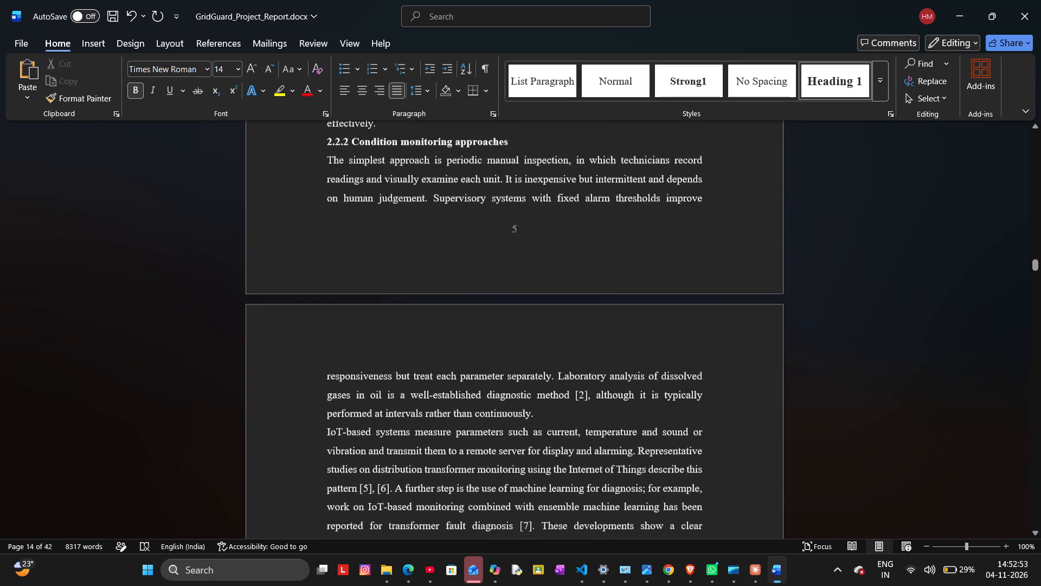
scroll(446, 414, down, 4)
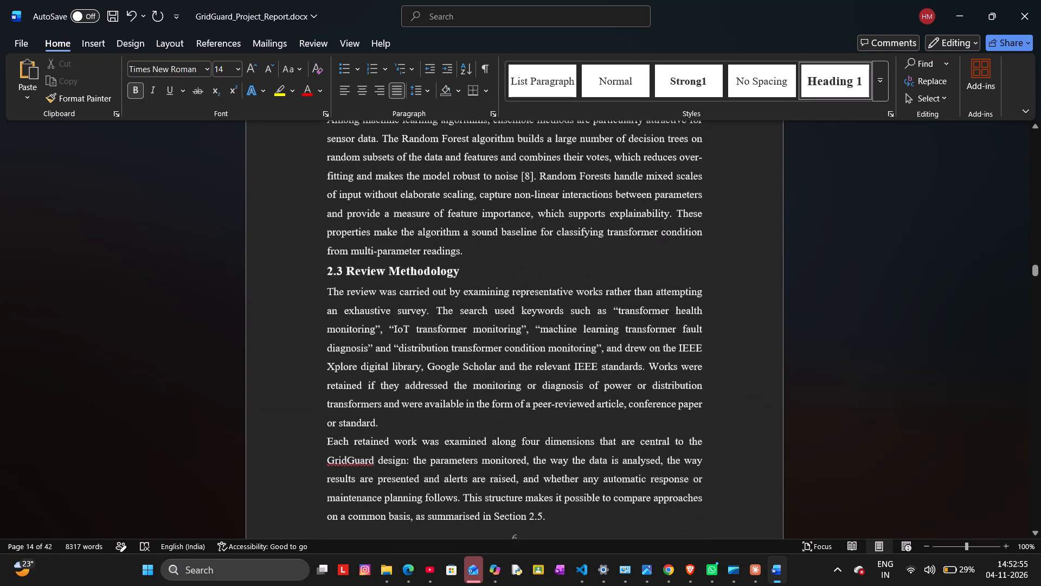
scroll(446, 414, down, 5)
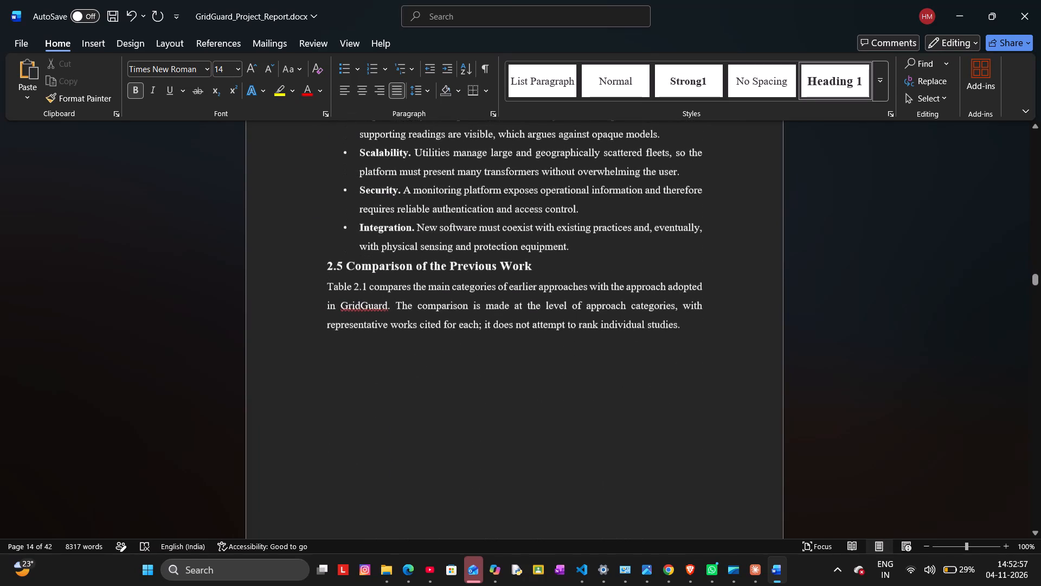
scroll(446, 414, down, 4)
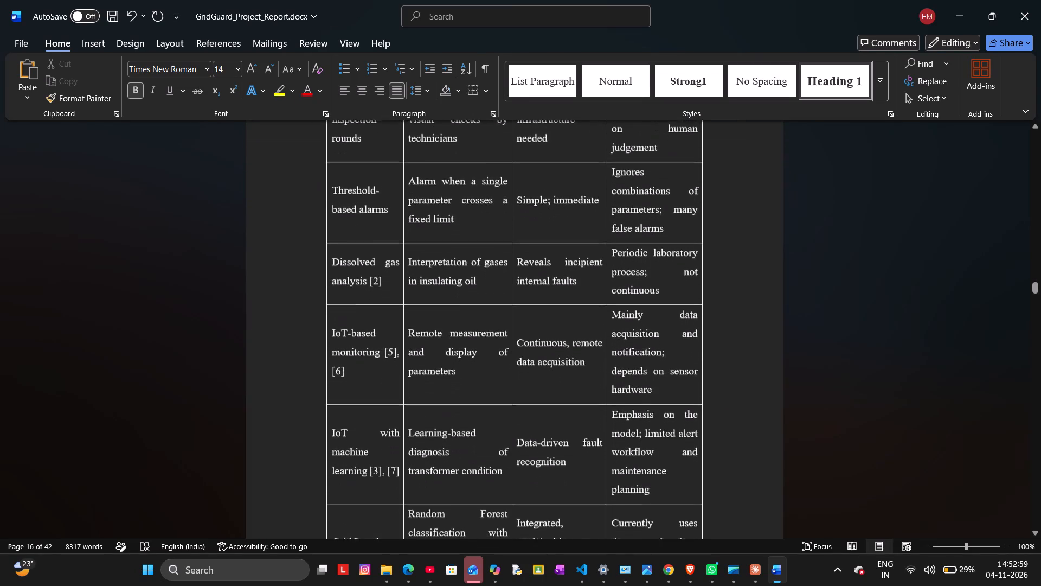
scroll(446, 414, down, 3)
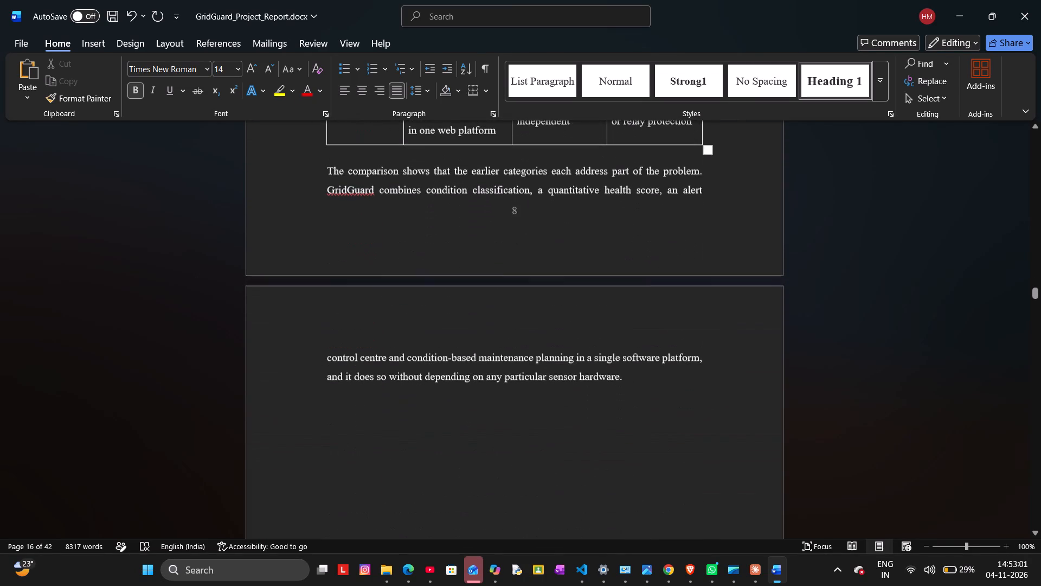
scroll(446, 414, down, 4)
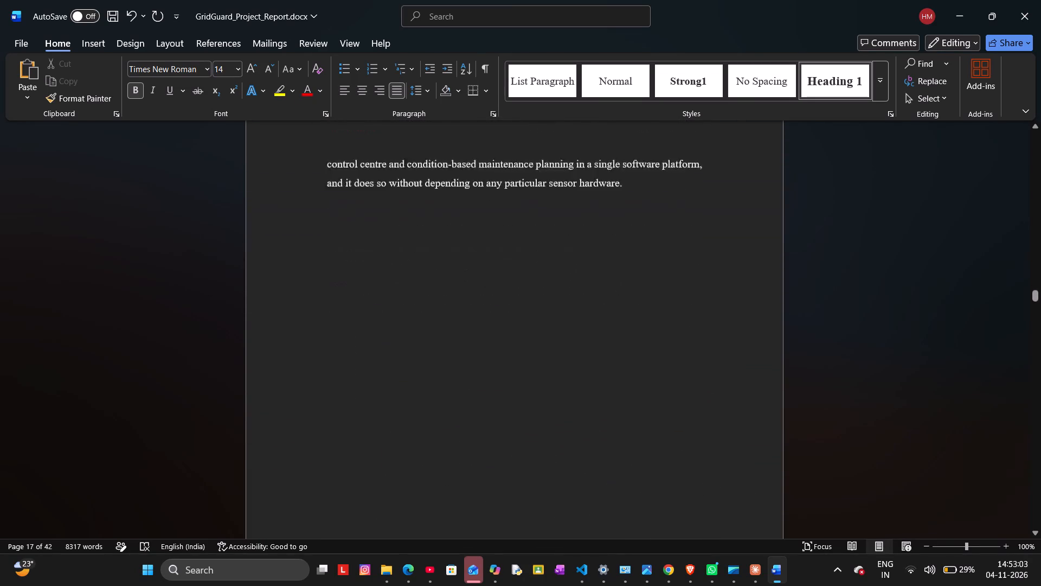
Inspect the Chapter 3 Research Methodology heading, its spread-out chapter number, and the page number at the end of Chapter 2.
scroll(446, 414, down, 3)
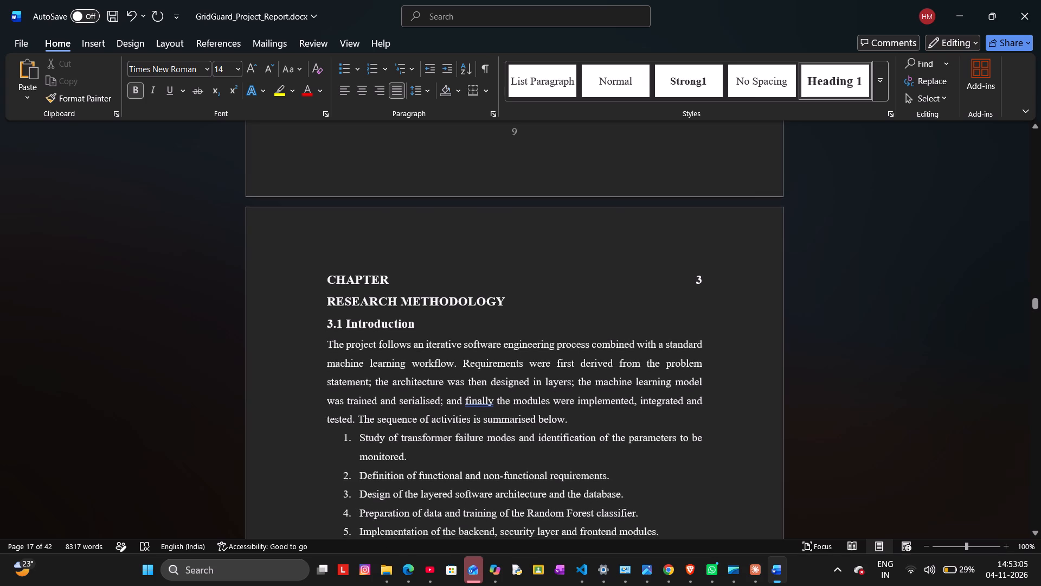
scroll(446, 414, down, 1)
scroll(446, 414, up, 1)
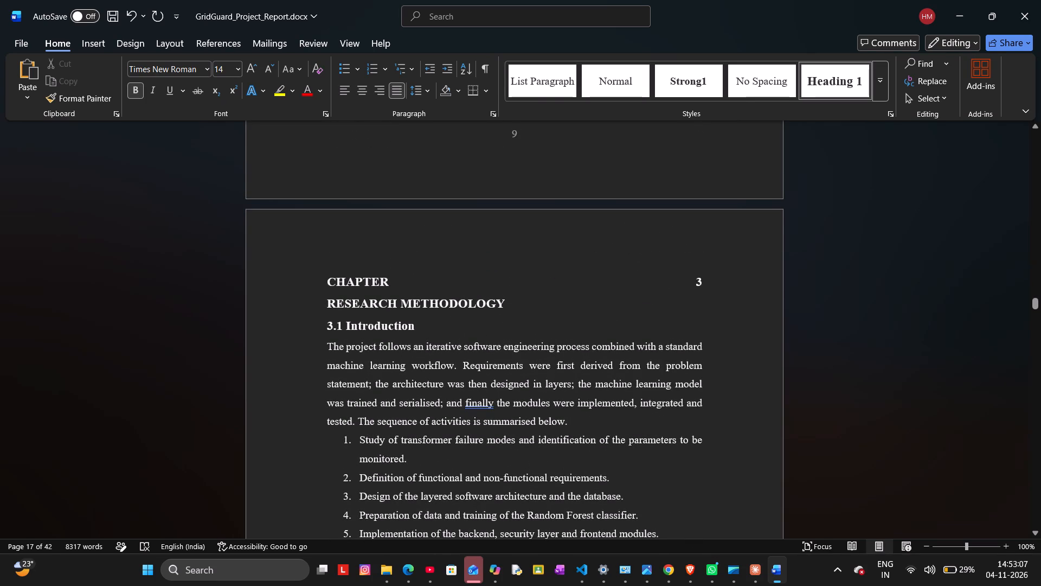
double_click(699, 281)
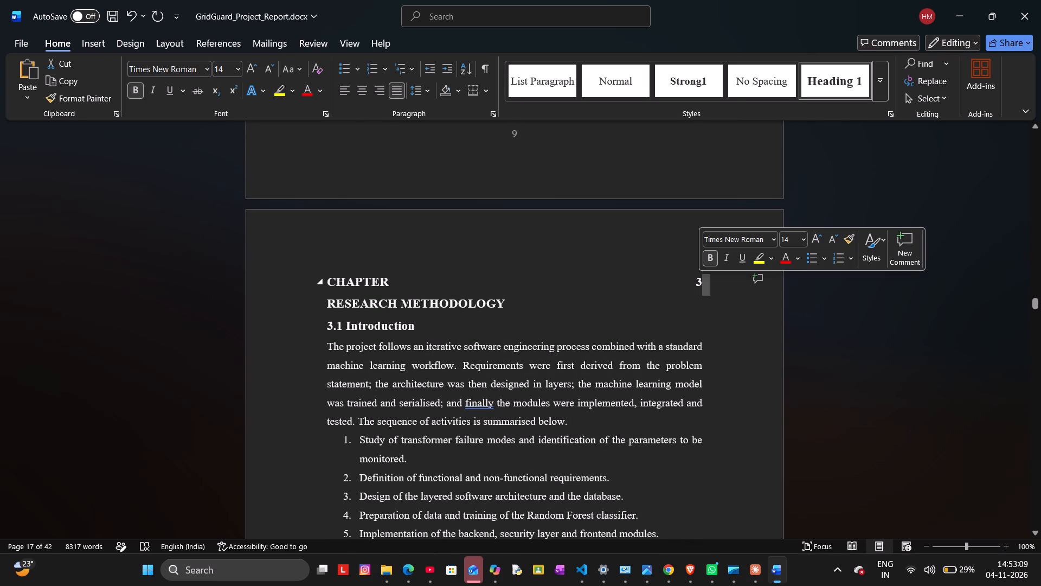
click(685, 290)
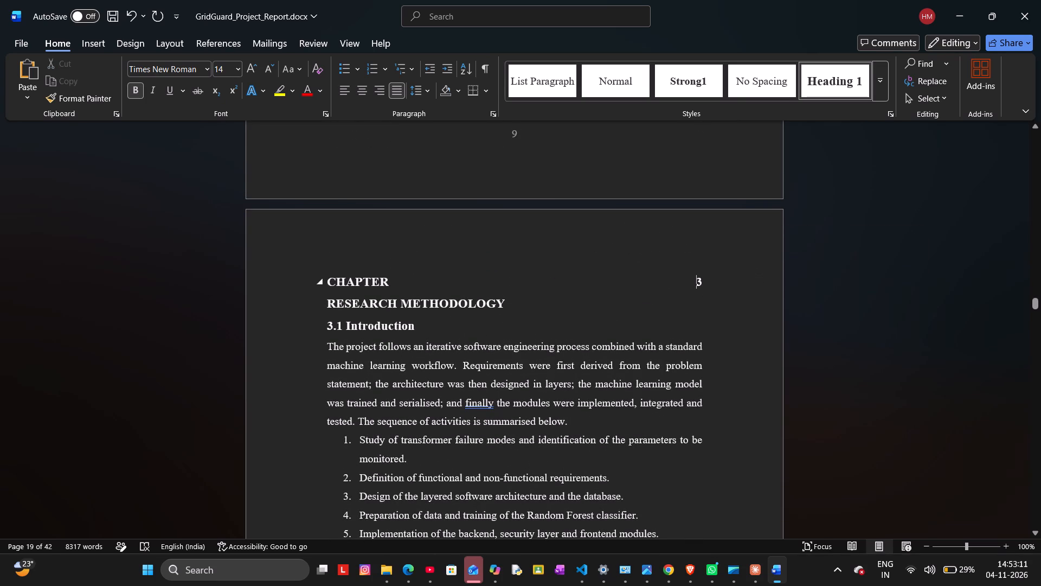
scroll(564, 187, up, 1)
click(516, 216)
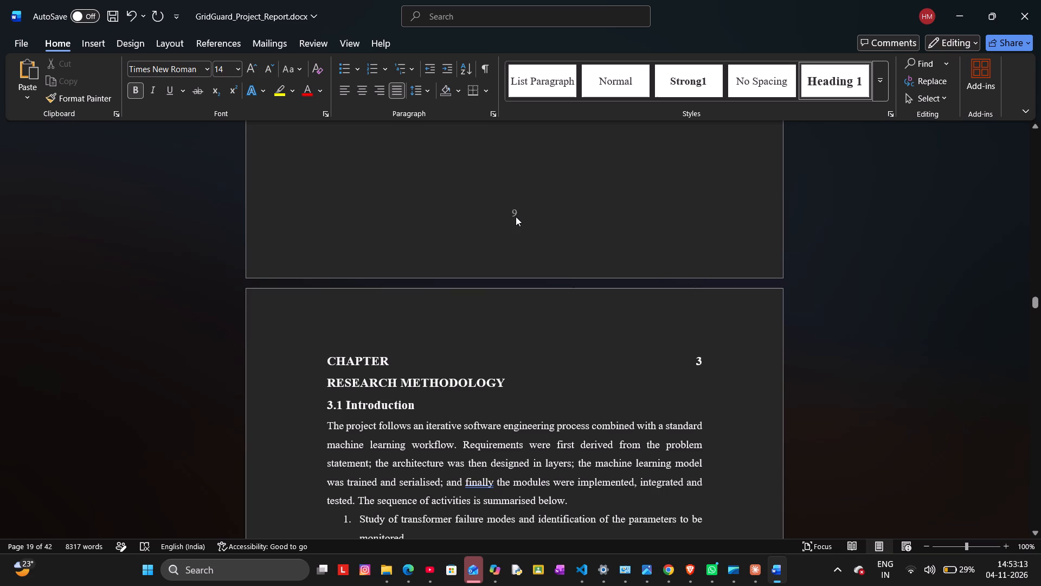
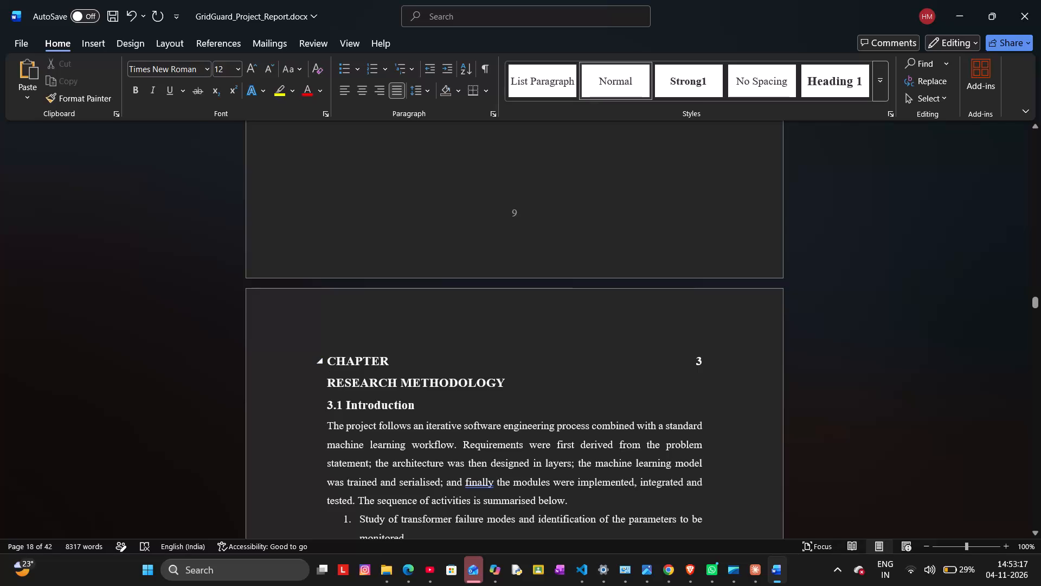
Centre the two-line Chapter 3 Research Methodology heading and save the document.
drag(328, 358, 542, 391)
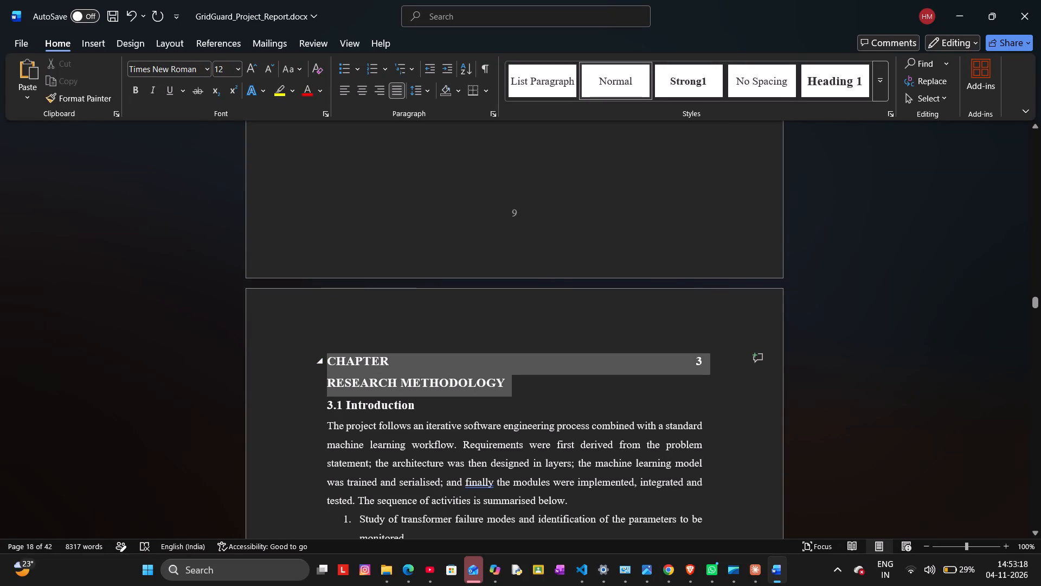
drag(542, 391, 544, 391)
click(364, 92)
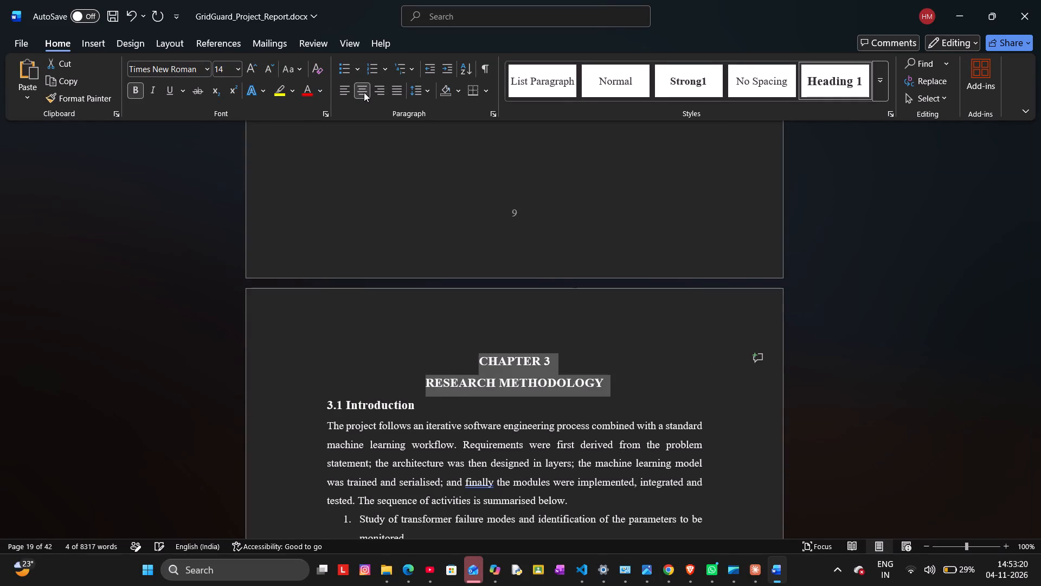
key(ctrl+s)
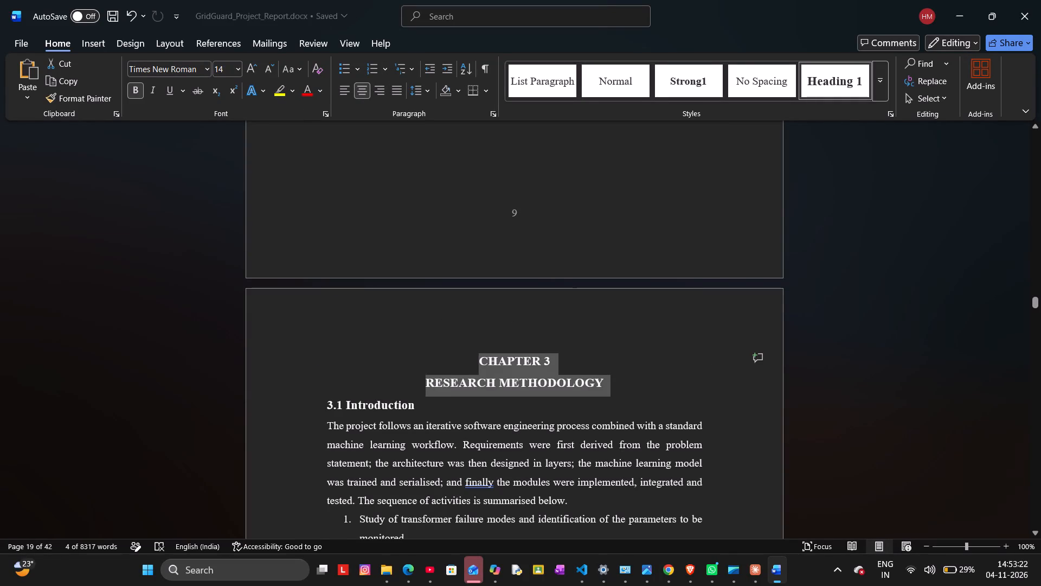
Review the layout of Chapter 3 from the Introduction through the parameter, hardware and software tables to the Feasibility Study.
scroll(491, 454, down, 4)
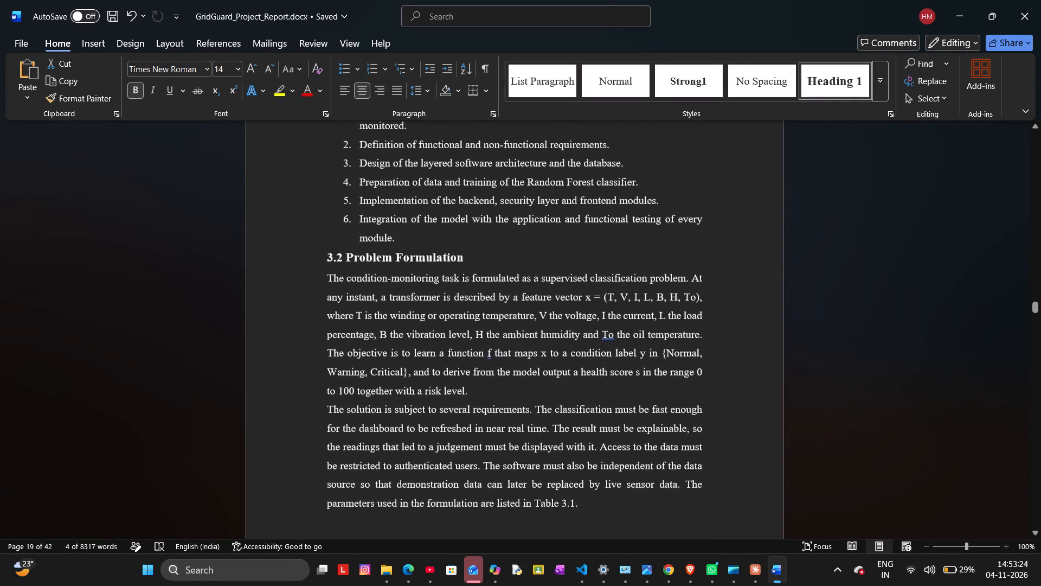
scroll(491, 454, down, 4)
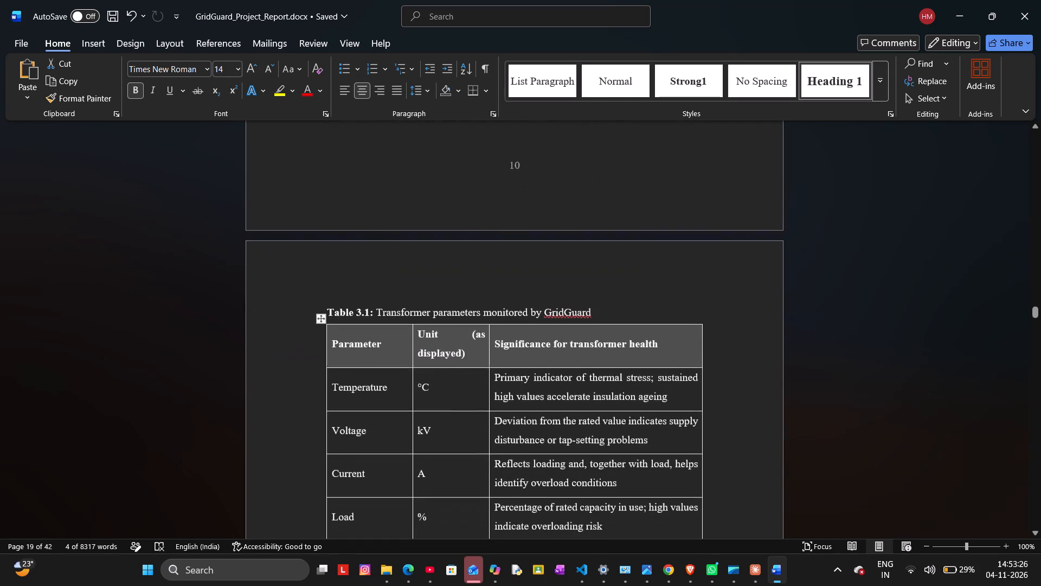
scroll(491, 454, down, 6)
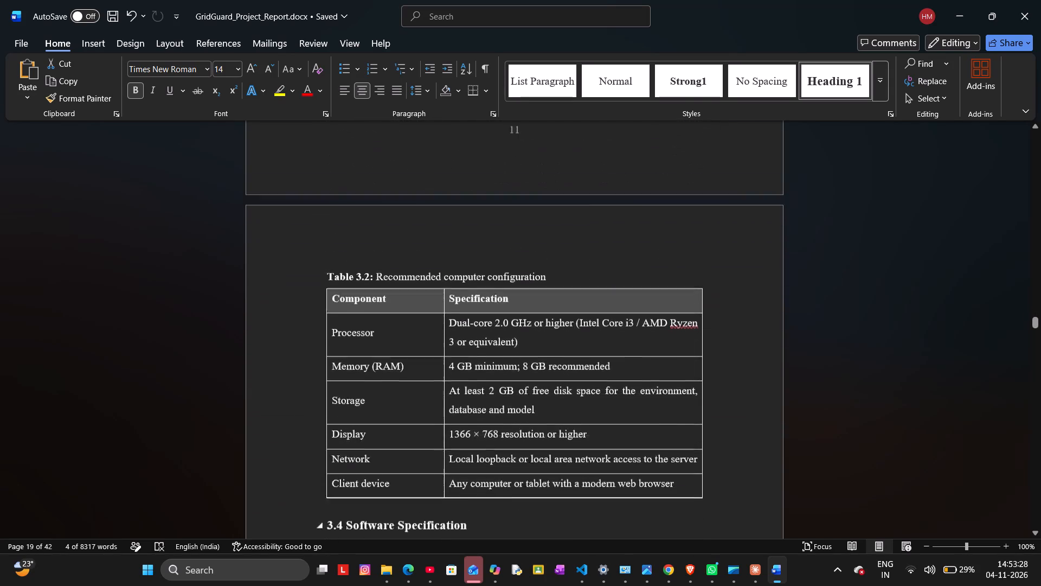
scroll(491, 454, down, 3)
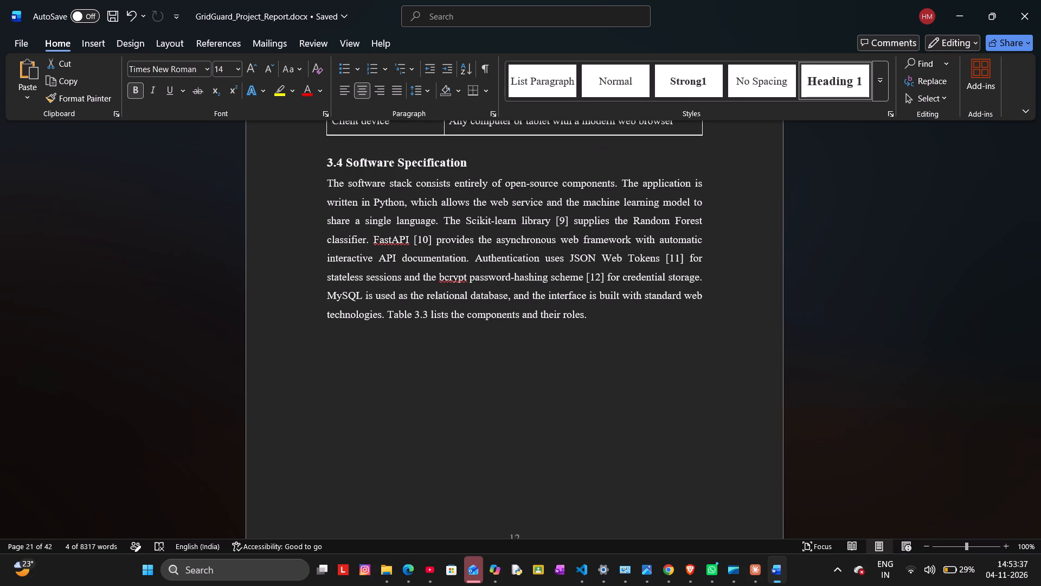
scroll(491, 454, down, 2)
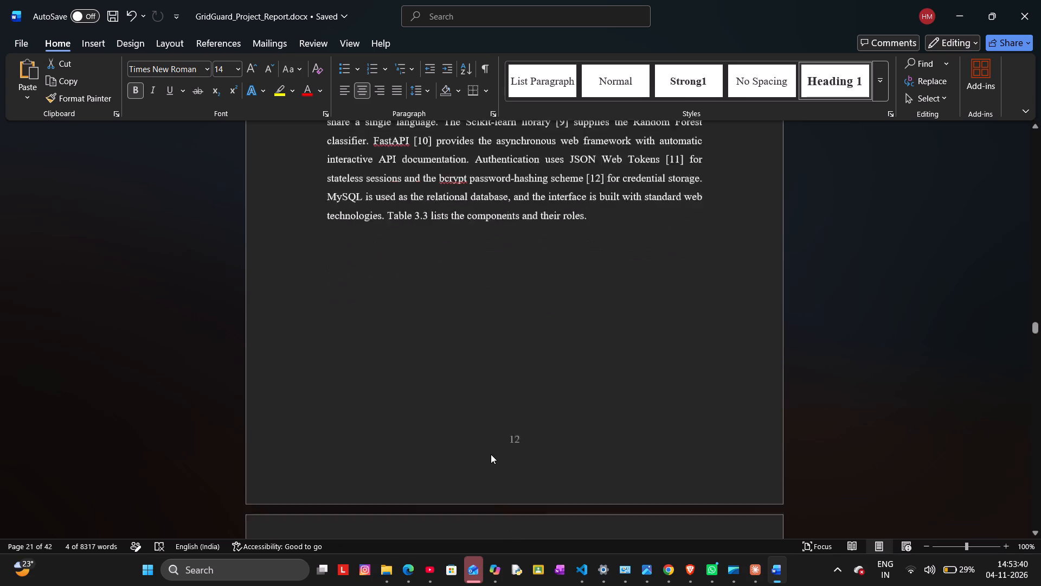
scroll(491, 454, down, 4)
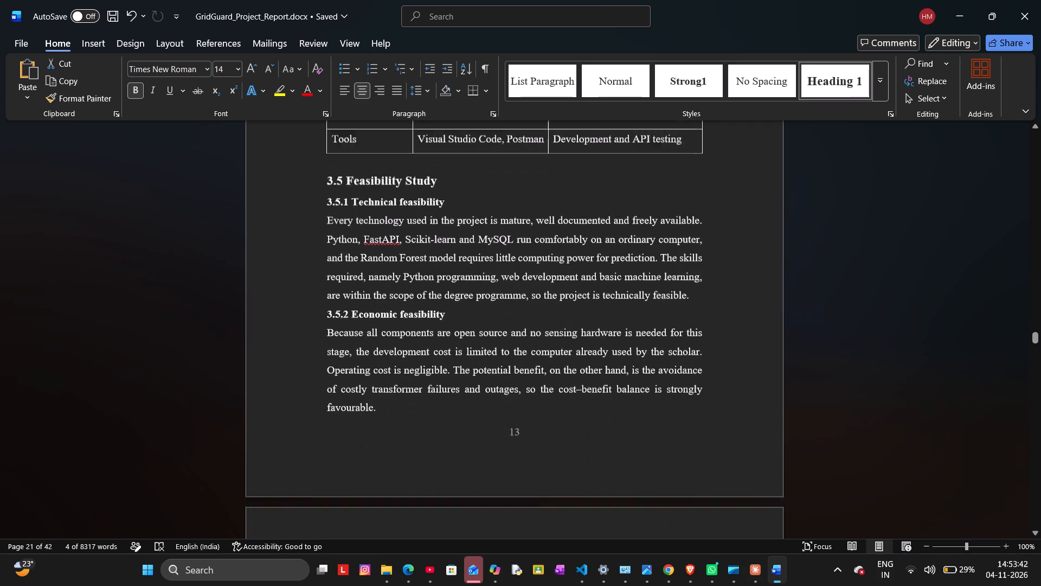
scroll(491, 454, down, 4)
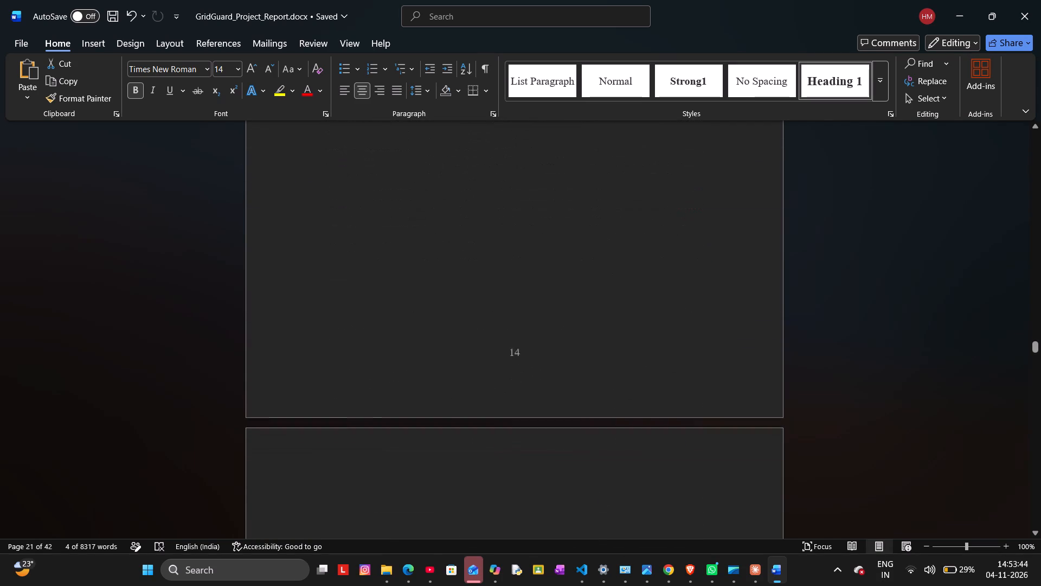
Centre the Figure 3.1 layered software architecture diagram and its caption.
scroll(491, 454, down, 2)
click(478, 392)
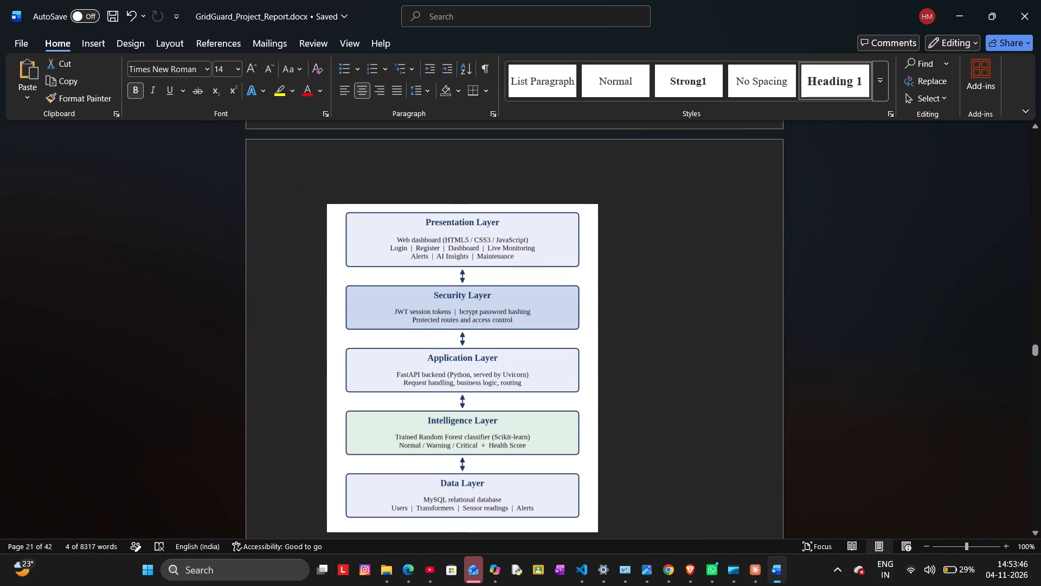
click(363, 89)
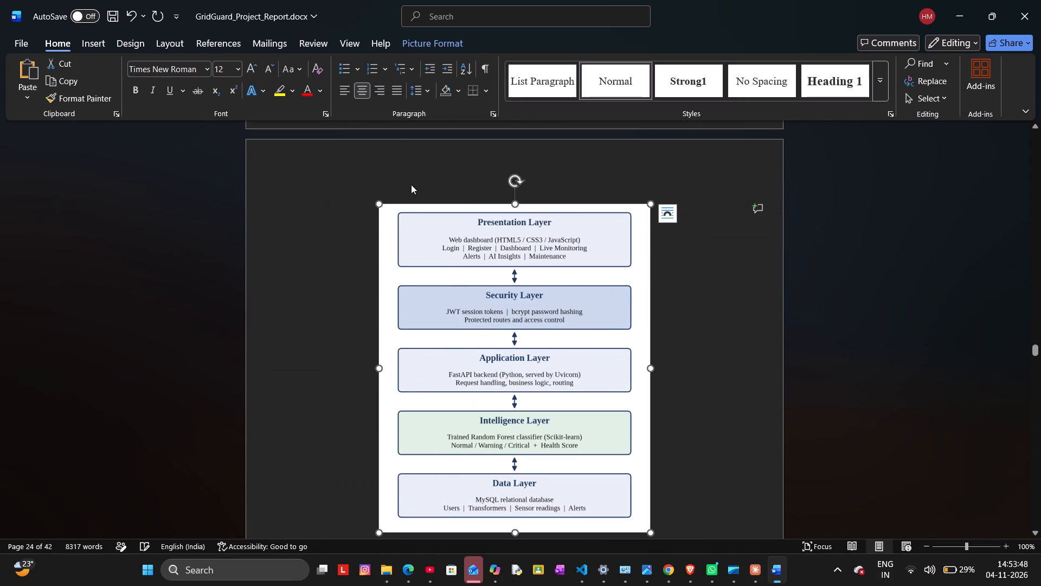
scroll(411, 184, down, 5)
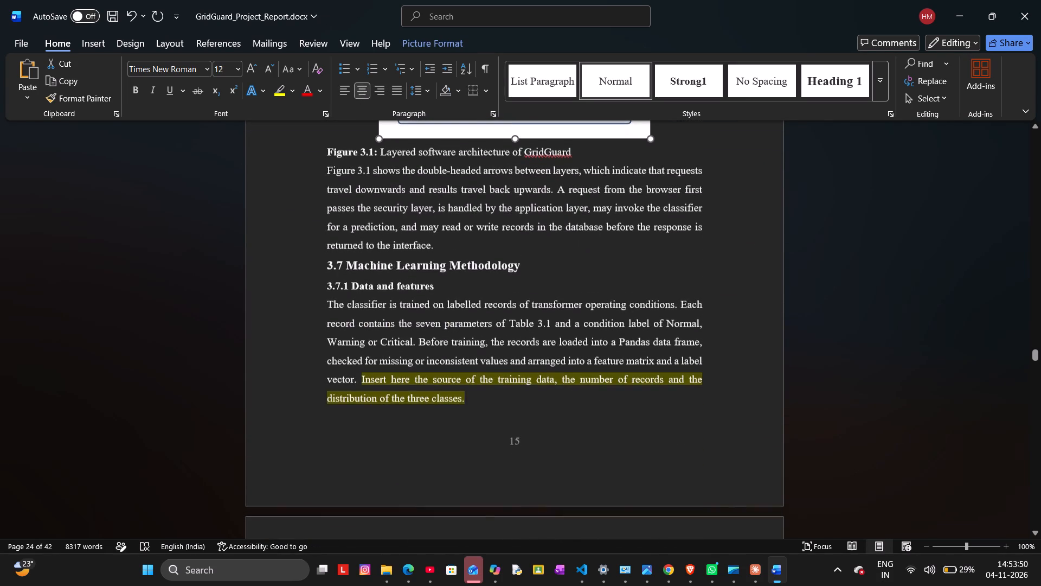
scroll(411, 184, down, 2)
scroll(411, 184, up, 4)
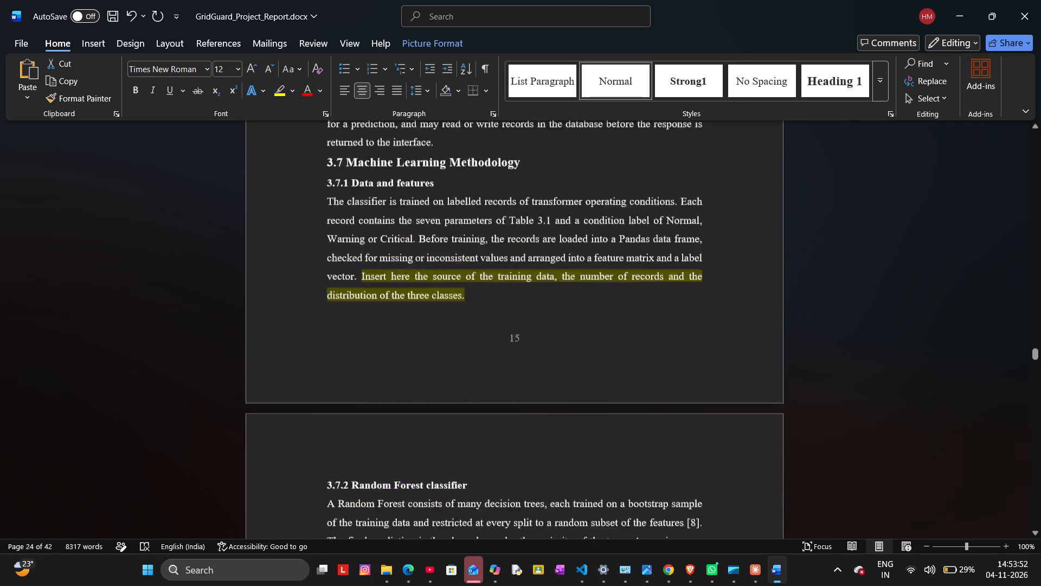
scroll(411, 184, up, 3)
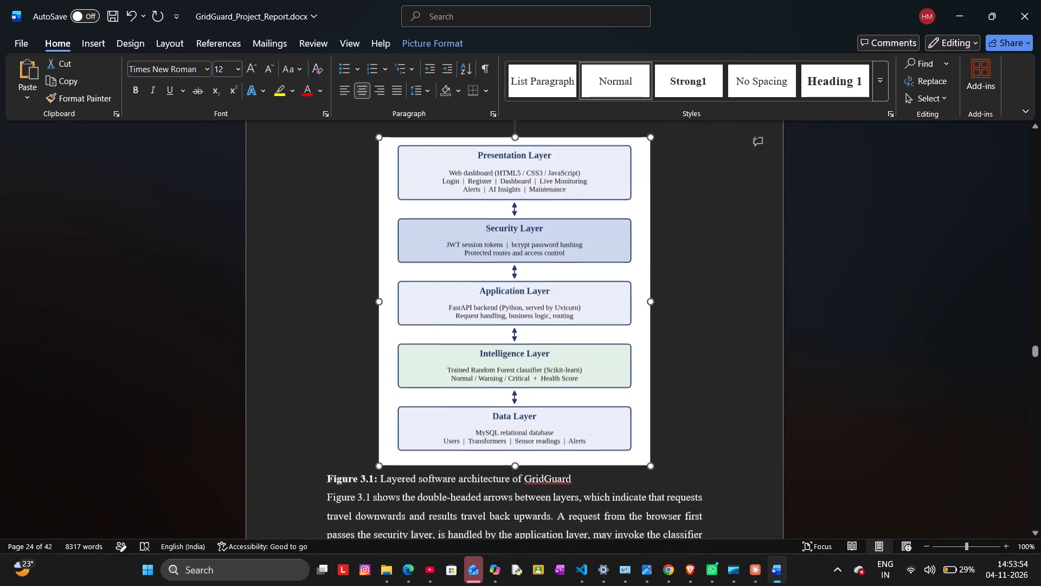
scroll(411, 184, down, 1)
click(325, 419)
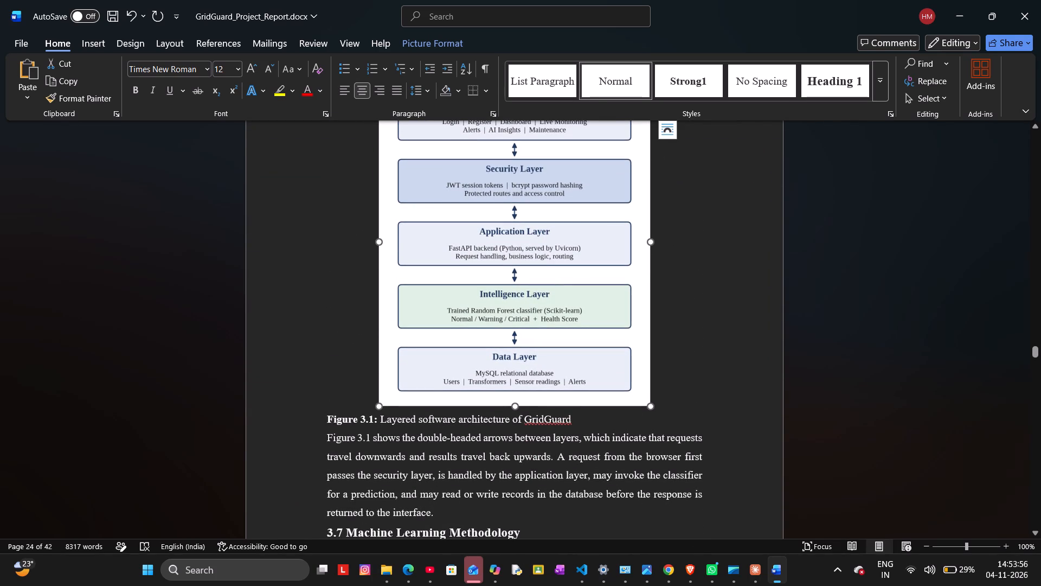
click(359, 92)
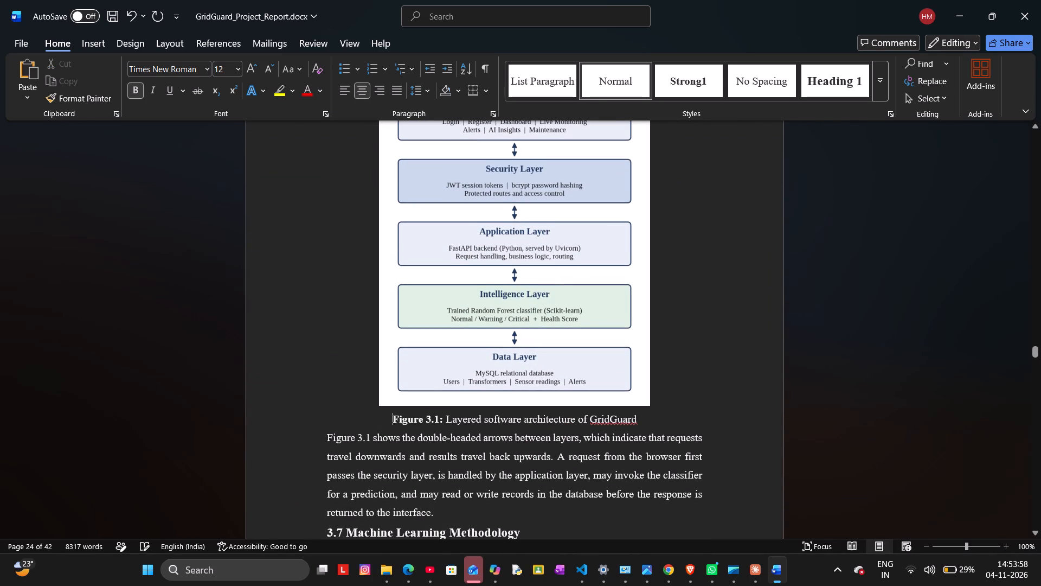
Centre the Figure 3.2 AI classification pipeline diagram and its caption.
scroll(503, 357, down, 5)
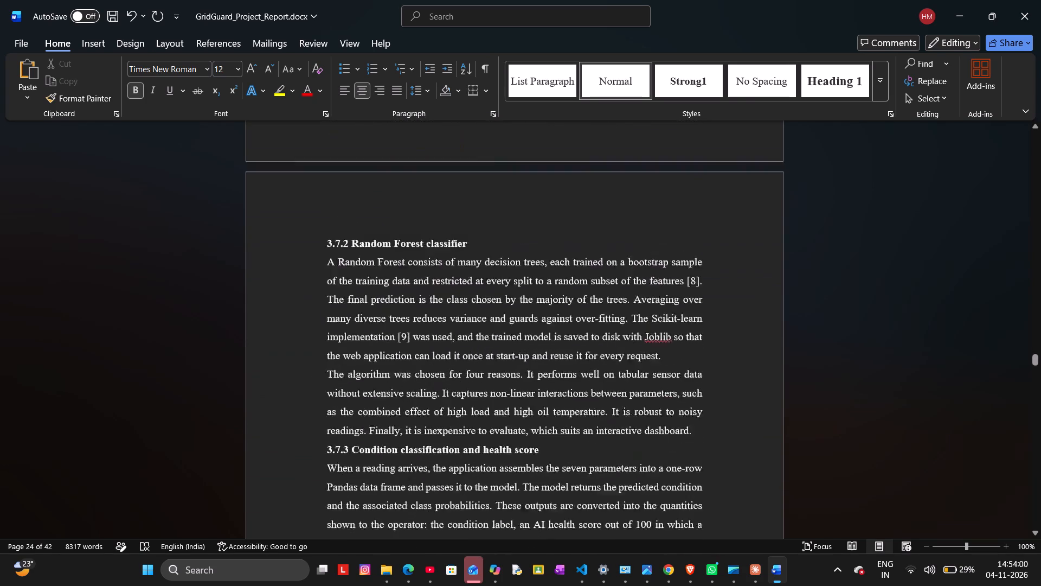
scroll(503, 357, down, 4)
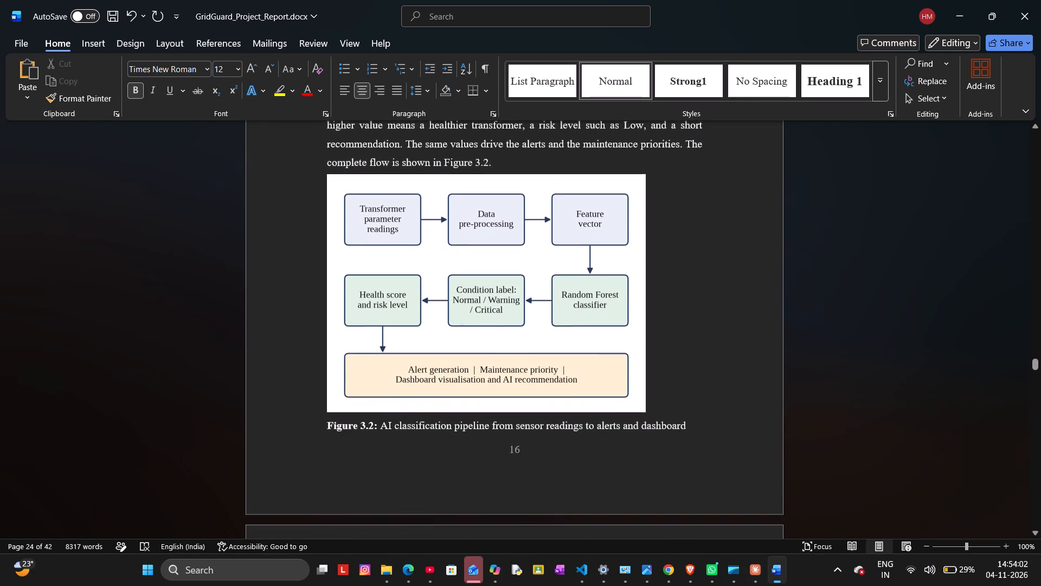
click(503, 357)
click(360, 92)
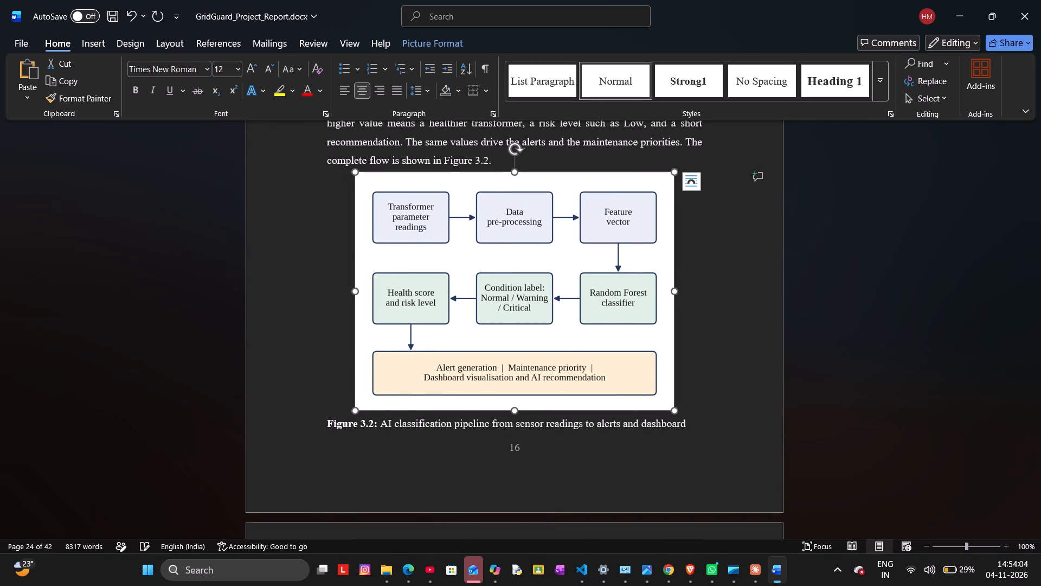
scroll(397, 456, down, 1)
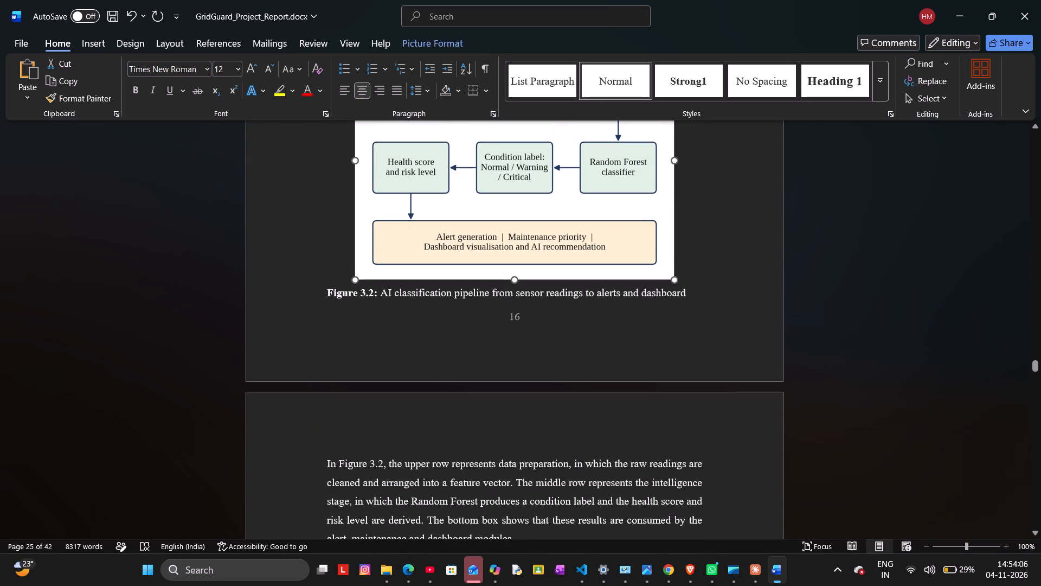
click(326, 286)
click(362, 88)
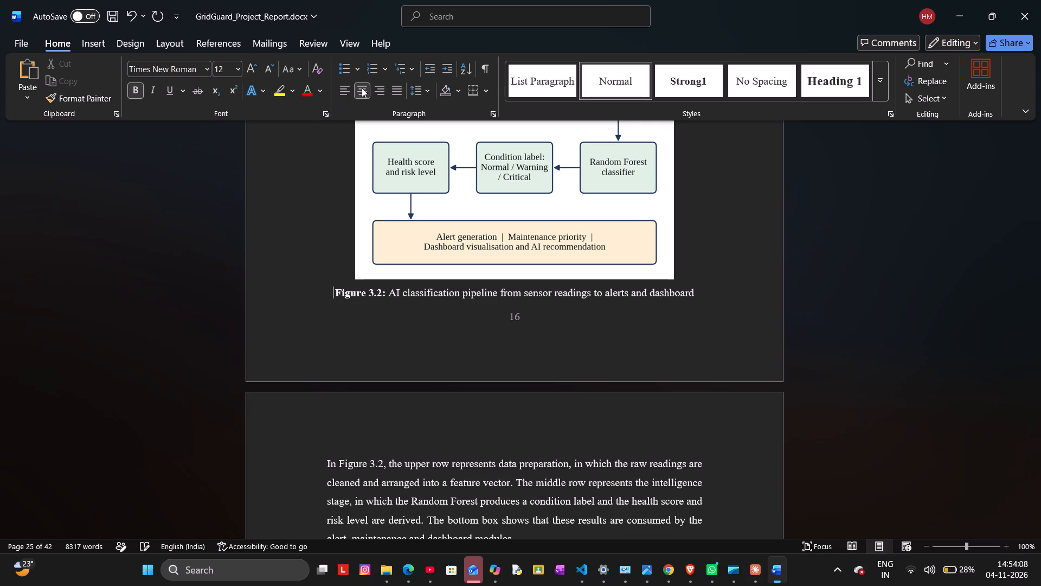
Review the layout of Chapter 4 from the project files table through Database Design to AI Module Integration, including Figures 4.1 and 4.2.
scroll(481, 292, down, 6)
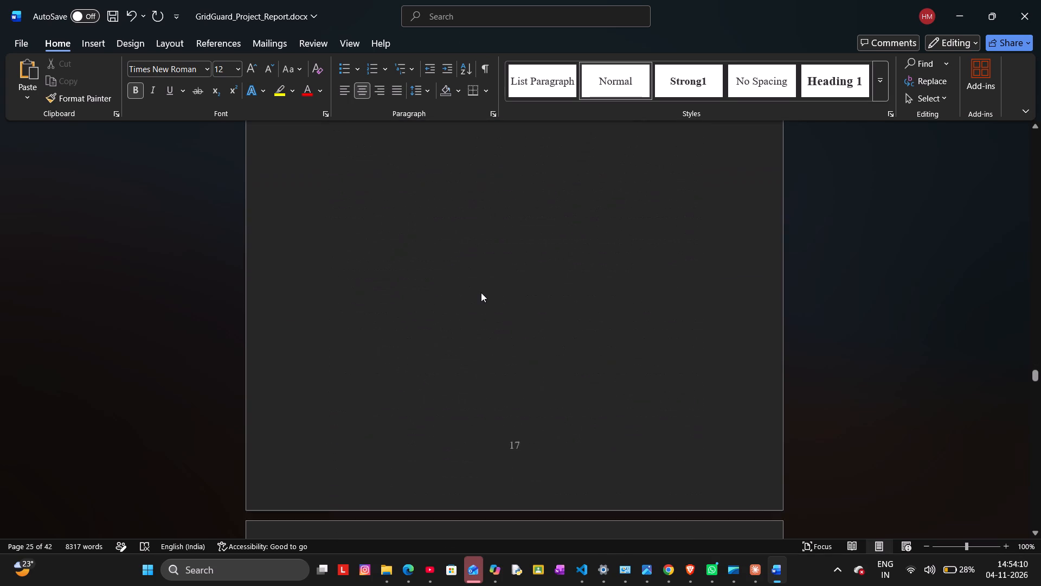
scroll(481, 292, down, 6)
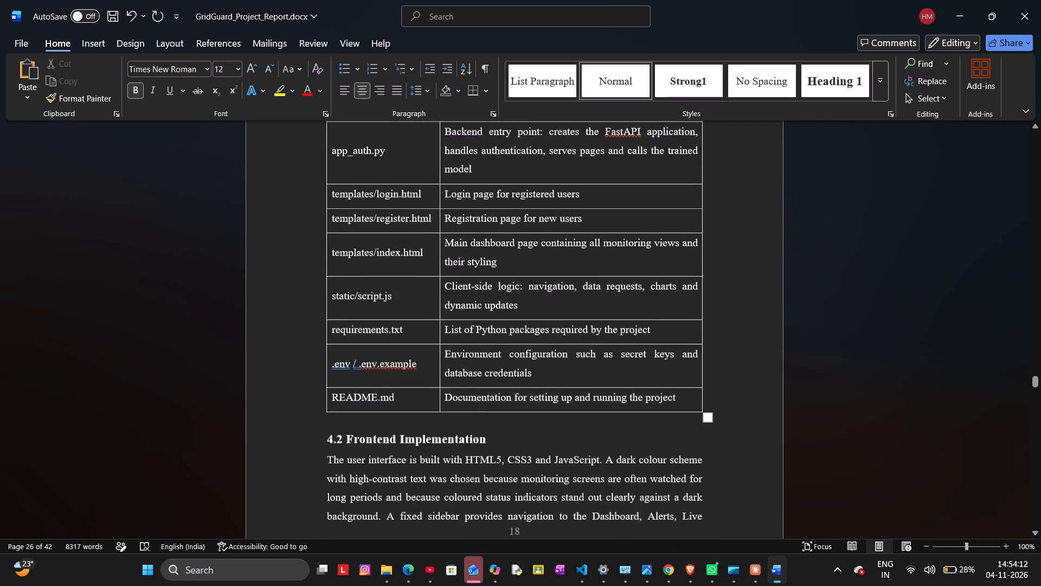
scroll(481, 292, down, 4)
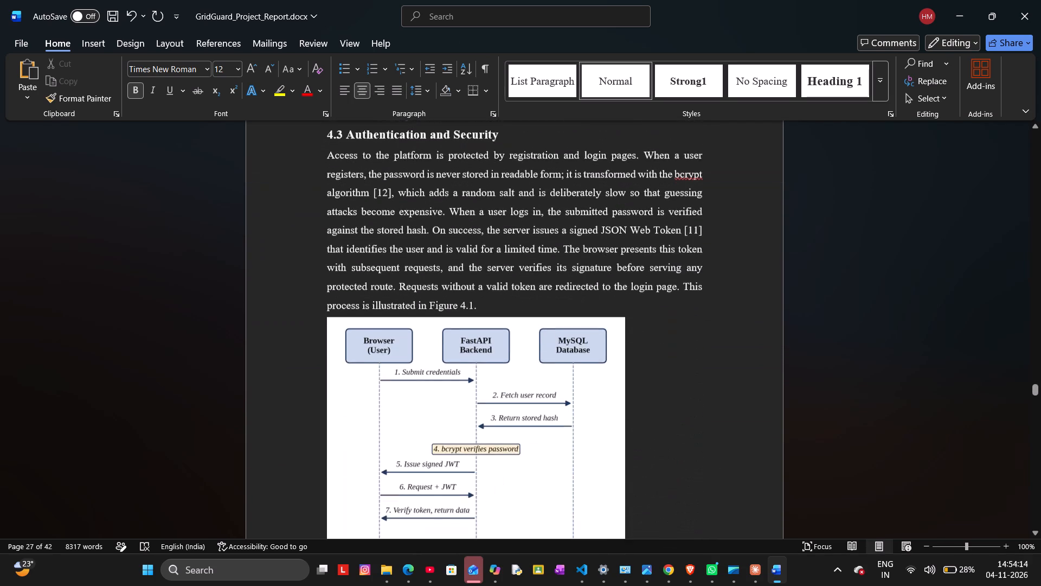
scroll(481, 292, down, 6)
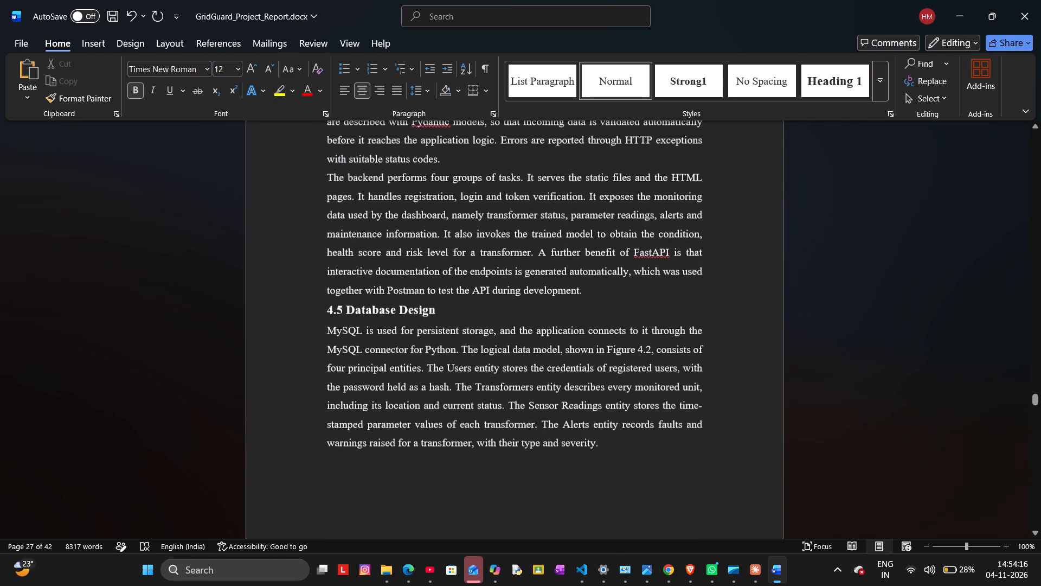
scroll(481, 292, down, 7)
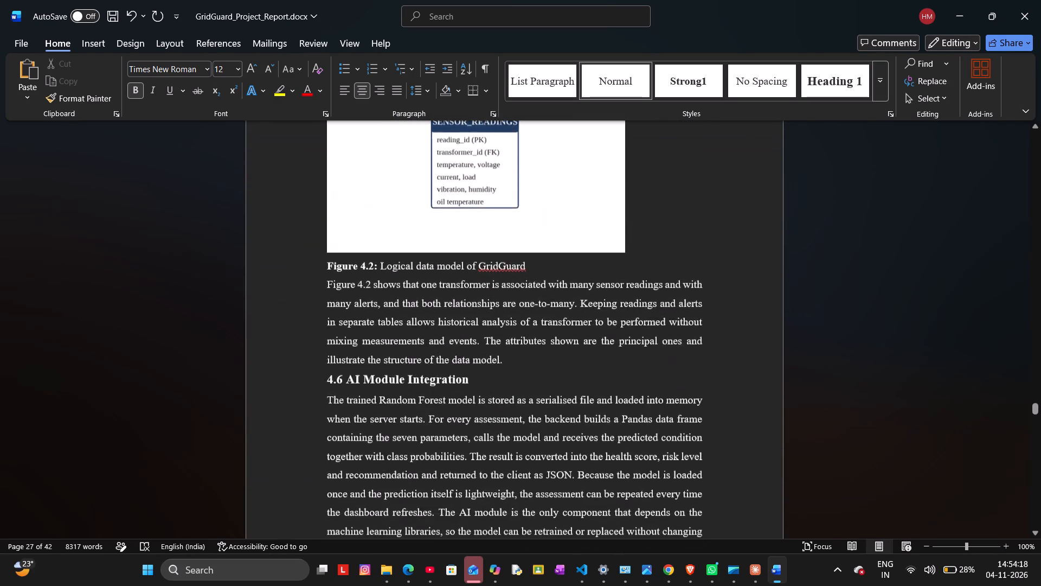
Review the layout of the Chapter 4 dashboard, monitoring, alert and maintenance sections and the opening pages of Chapter 5.
scroll(481, 292, down, 4)
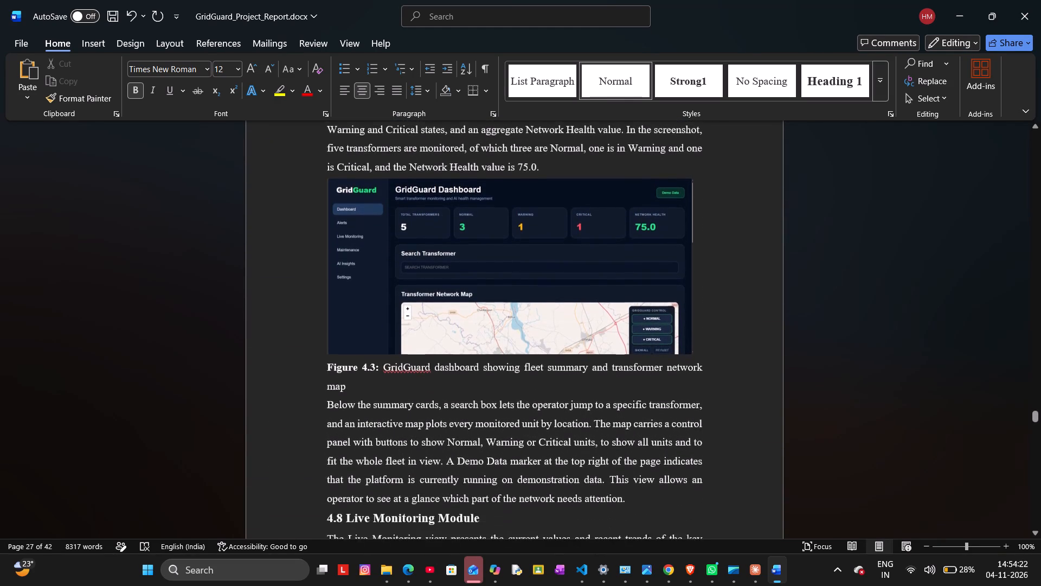
scroll(481, 292, down, 7)
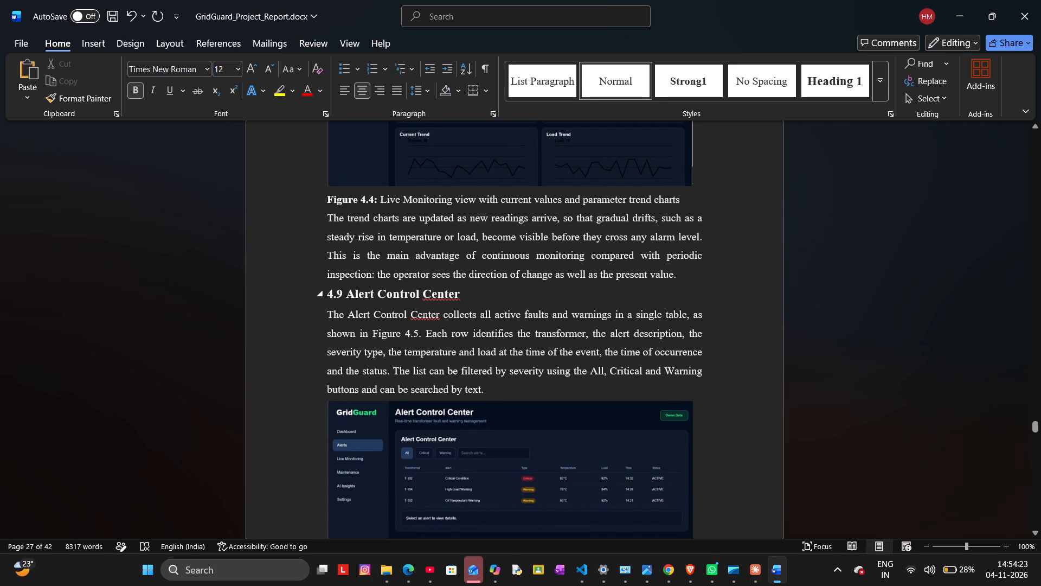
scroll(481, 292, down, 6)
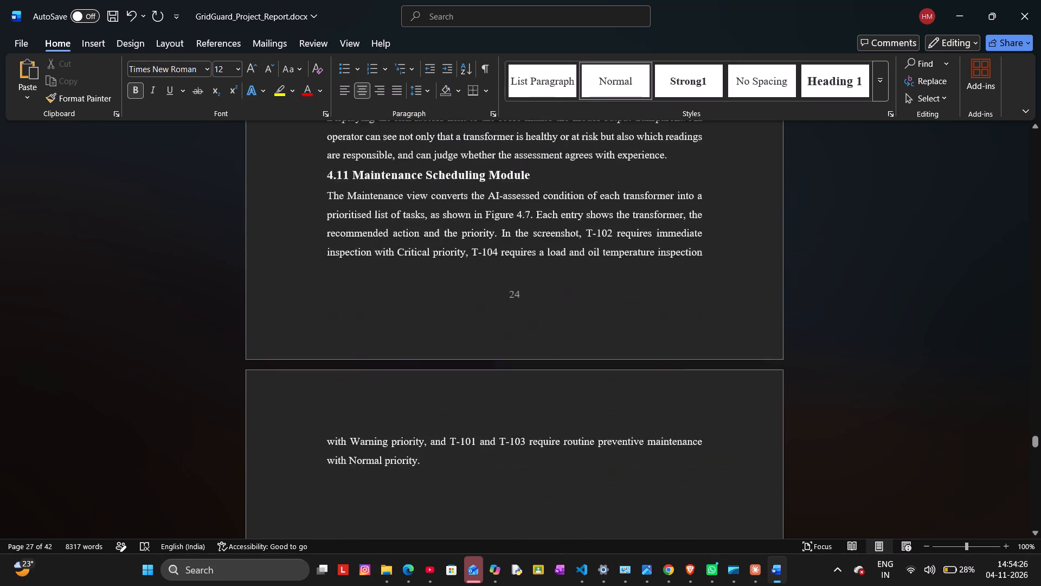
scroll(481, 292, down, 7)
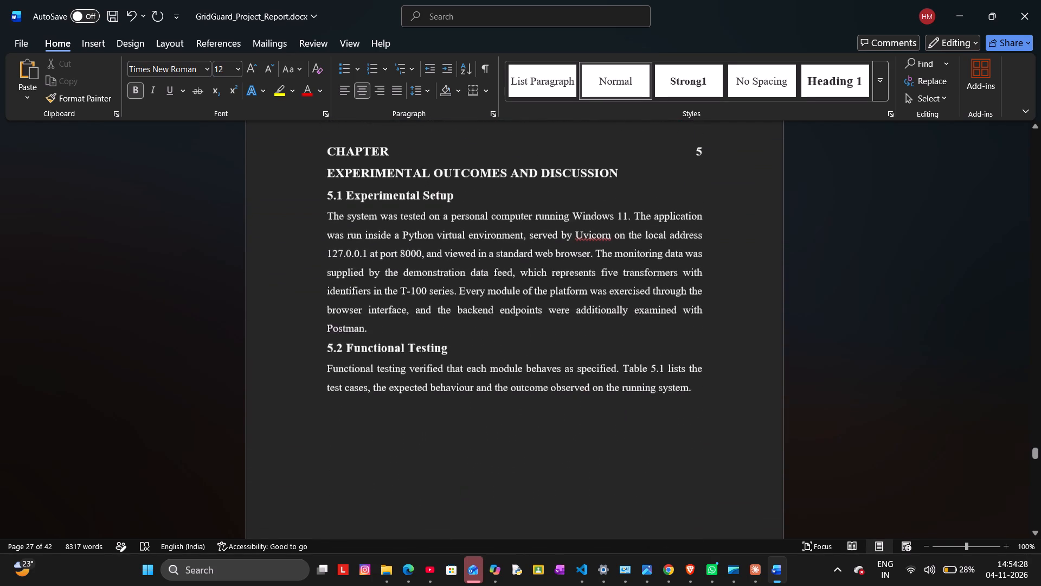
scroll(481, 292, down, 3)
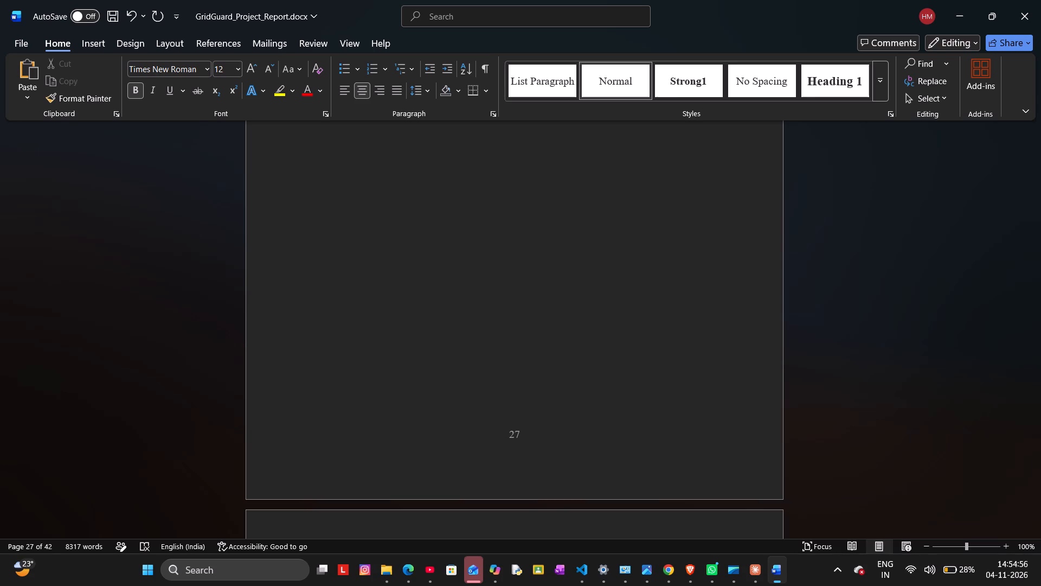
Review the layout of the front matter from the title page through the Declaration and Acknowledgement to the Certificate.
scroll(562, 128, up, 20)
scroll(562, 128, up, 7)
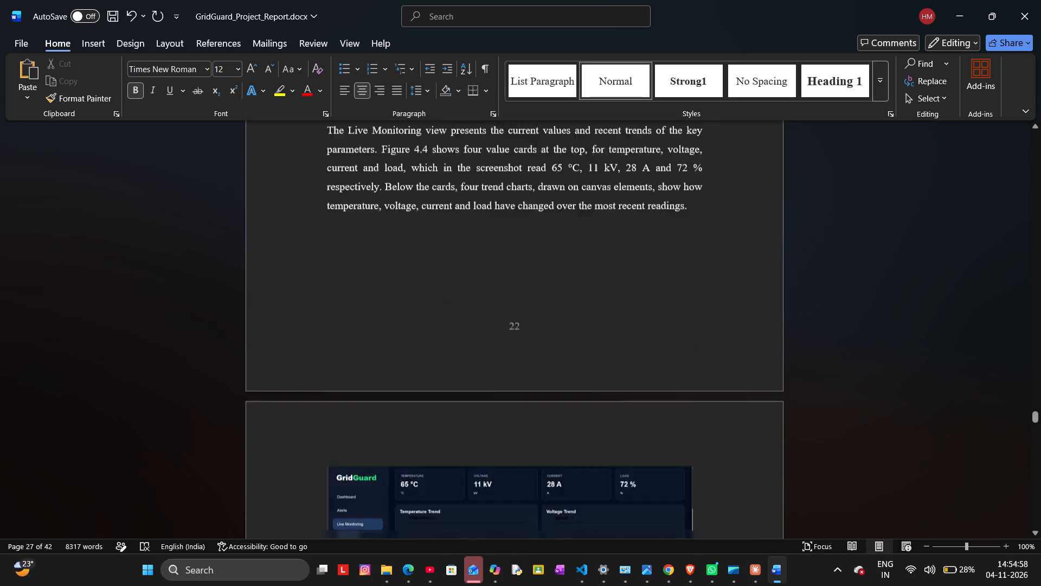
scroll(562, 128, up, 20)
scroll(562, 128, up, 20)
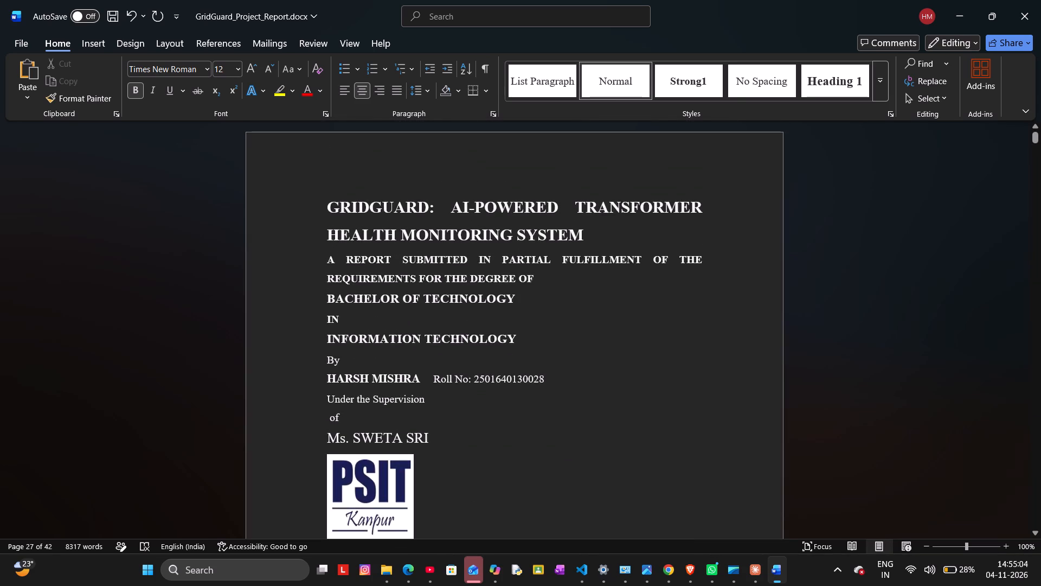
scroll(484, 359, up, 2)
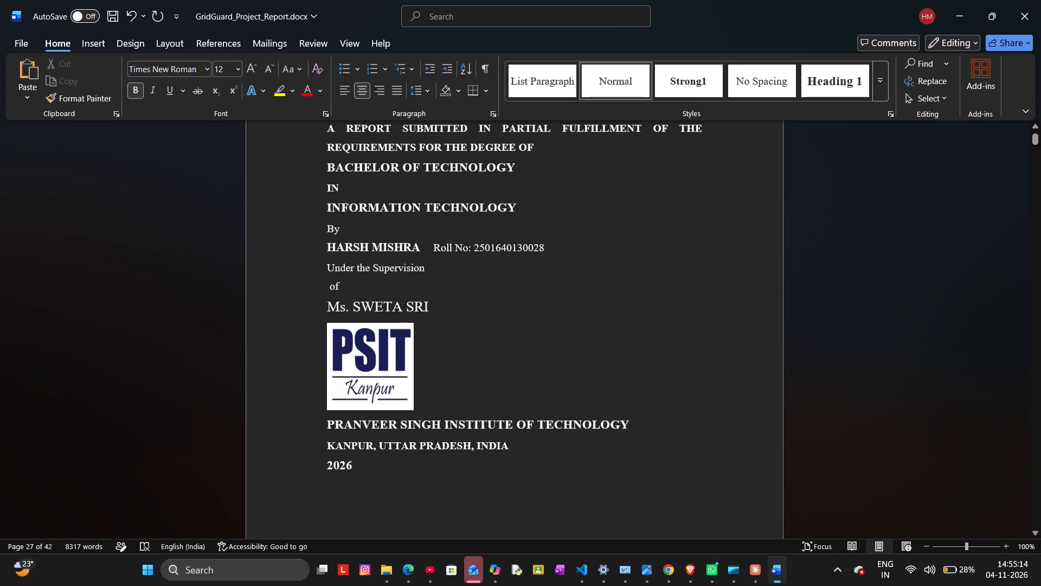
scroll(561, 358, up, 1)
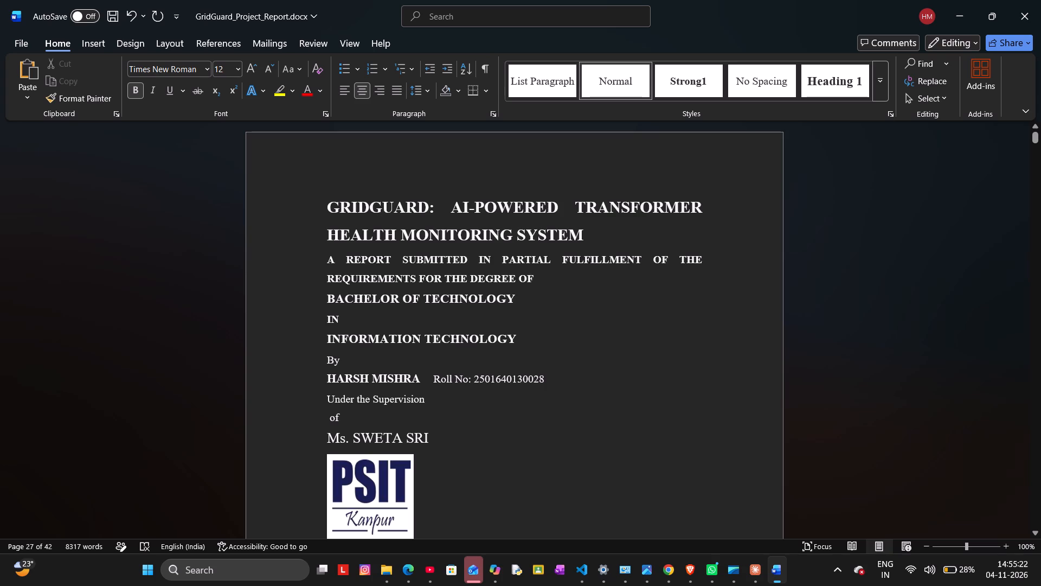
scroll(514, 368, down, 1)
scroll(514, 368, up, 2)
scroll(514, 368, down, 4)
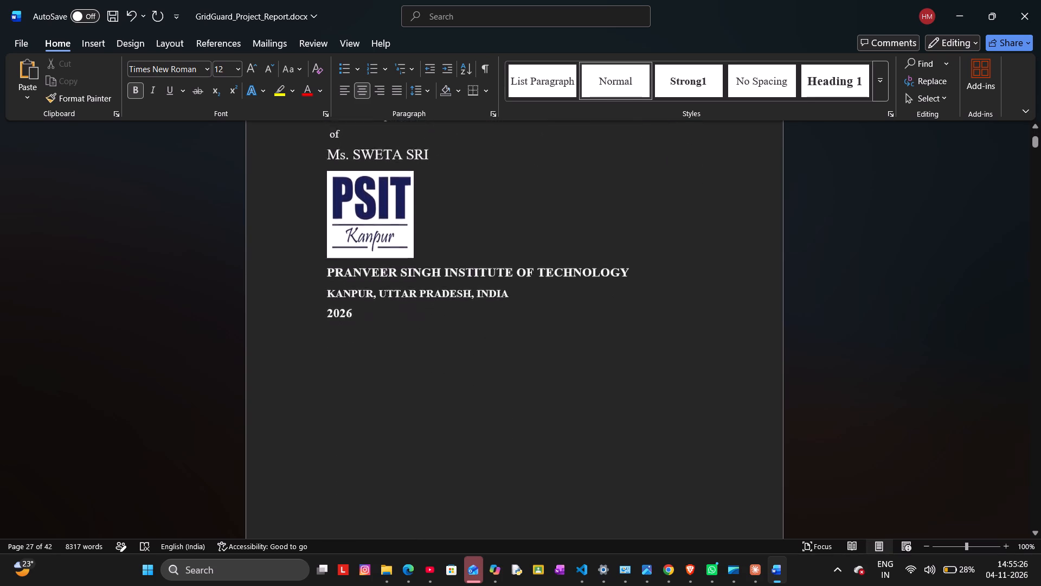
scroll(514, 368, down, 7)
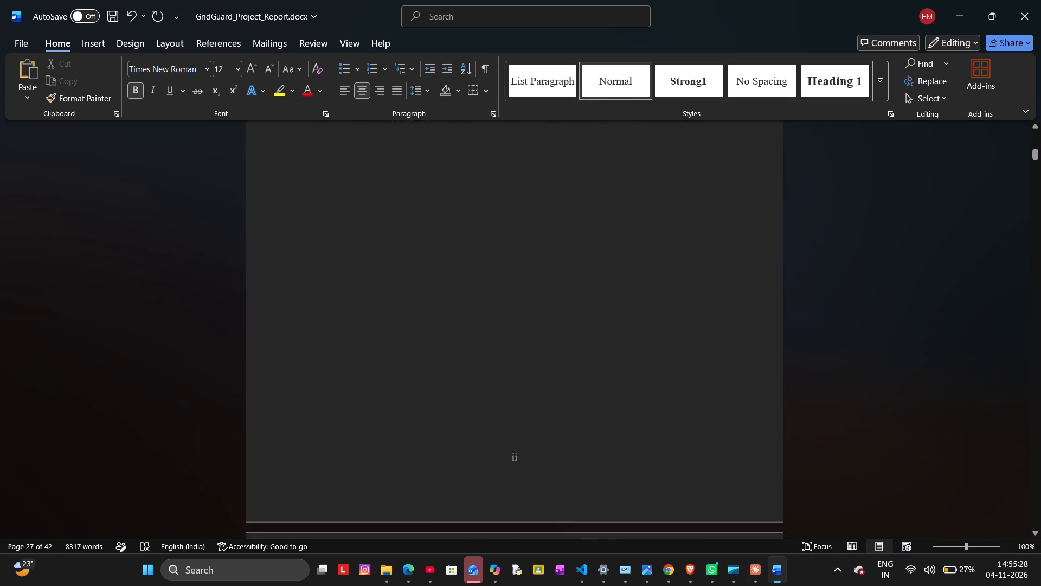
scroll(514, 368, down, 4)
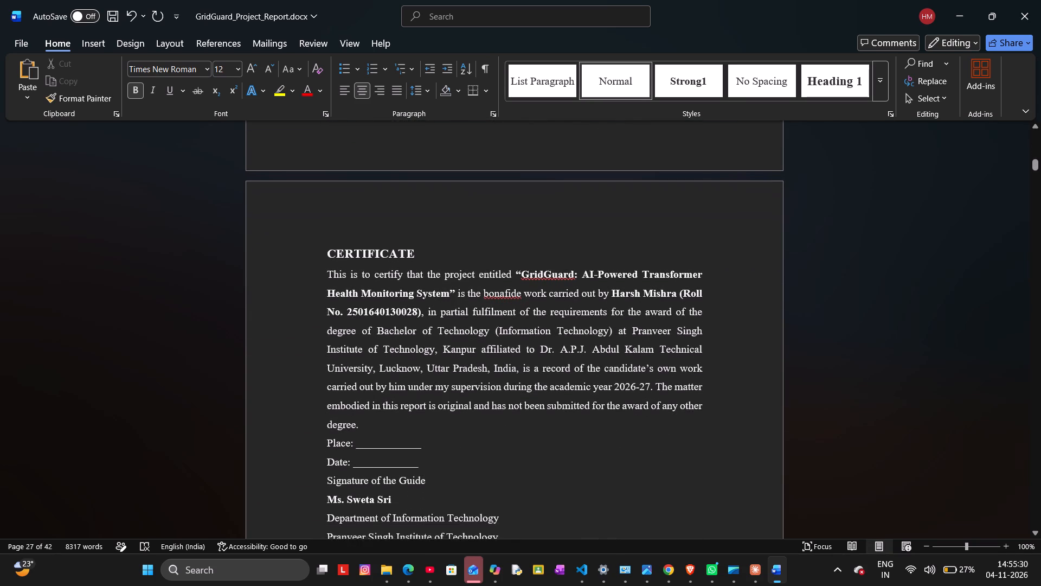
scroll(514, 368, down, 1)
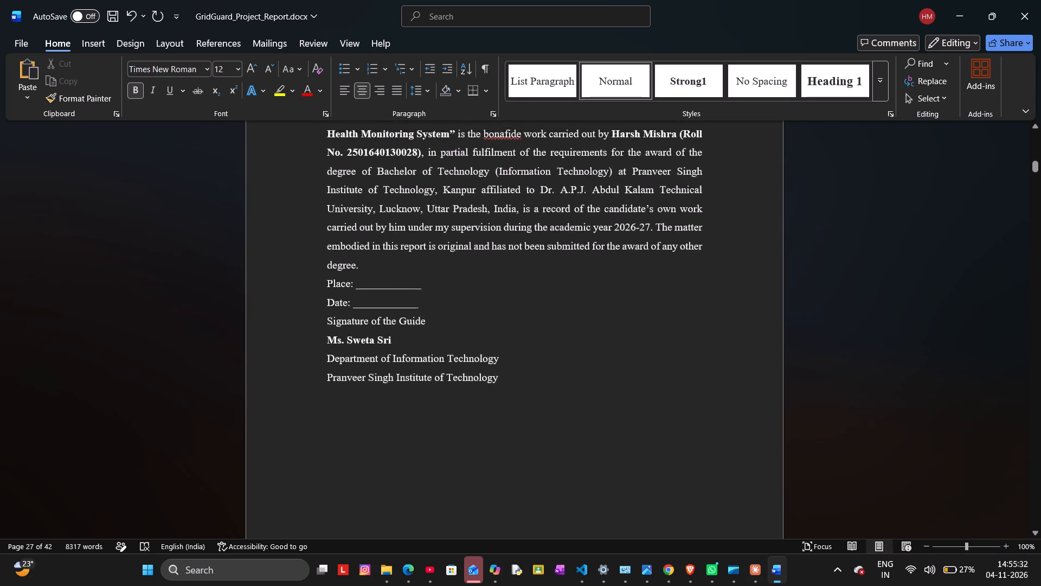
Centre the CERTIFICATE heading above the certification text.
scroll(514, 368, up, 2)
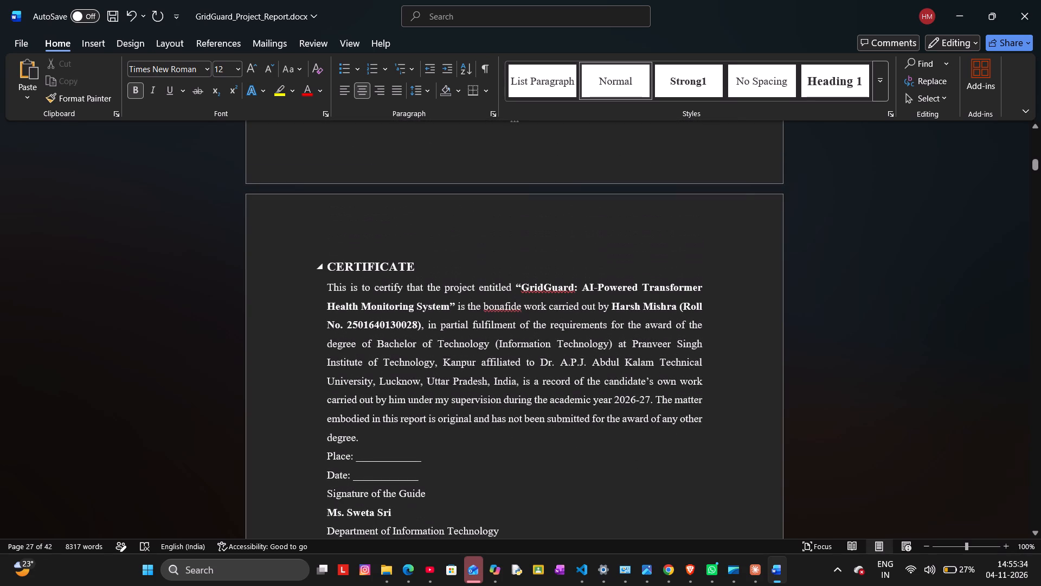
click(395, 266)
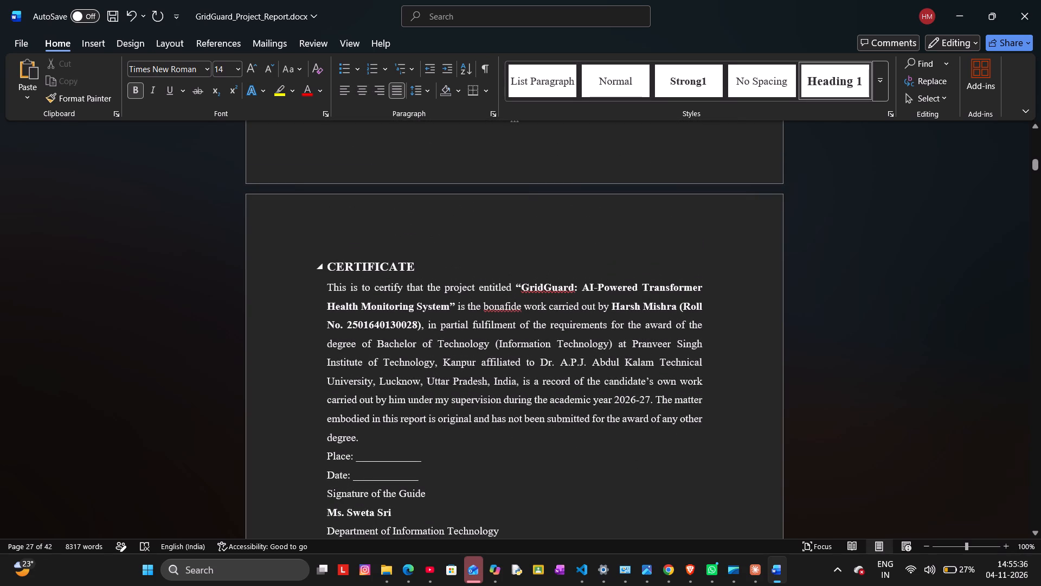
drag(425, 266, 313, 257)
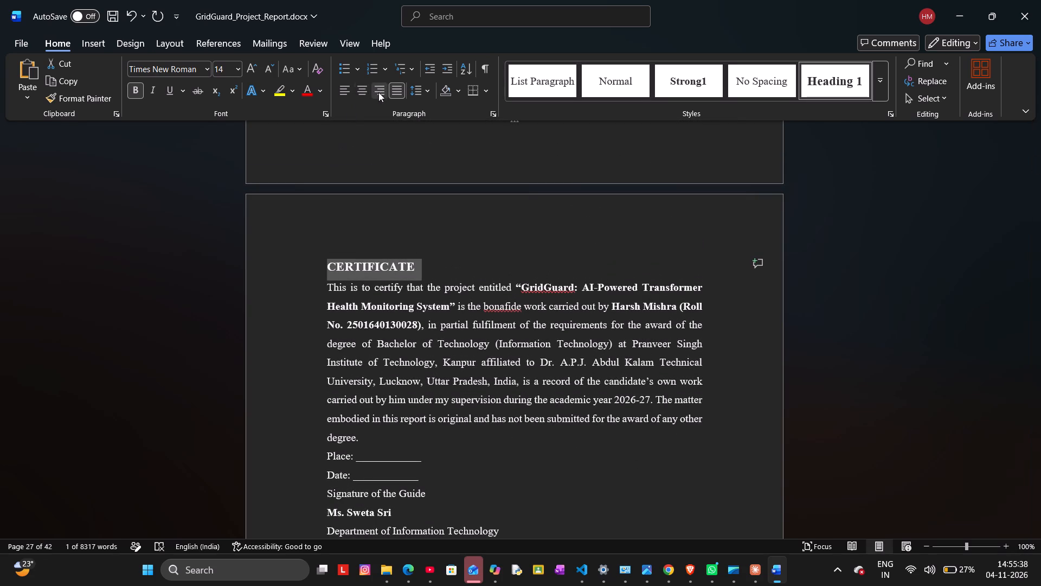
click(346, 89)
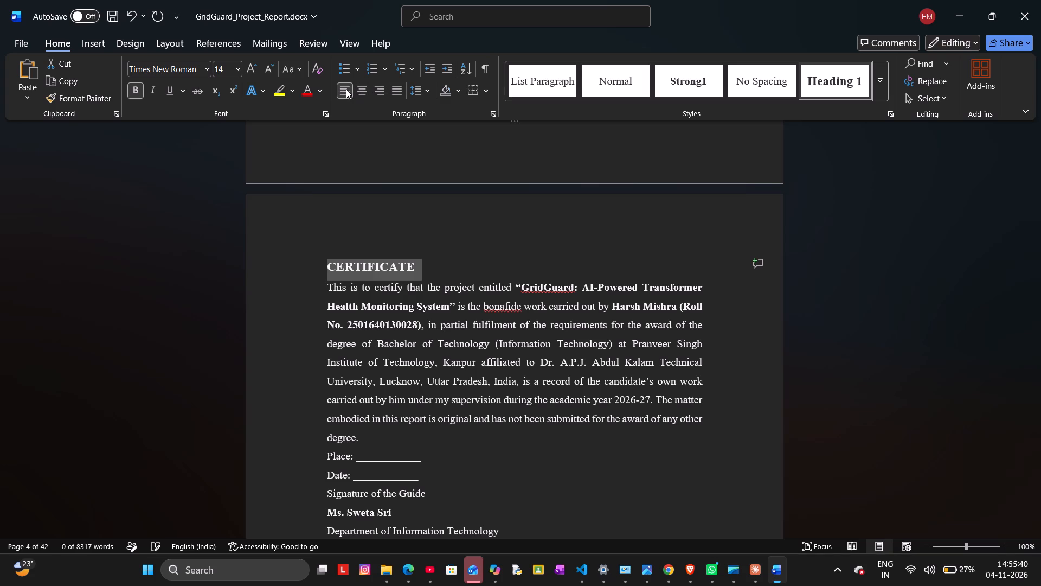
click(364, 89)
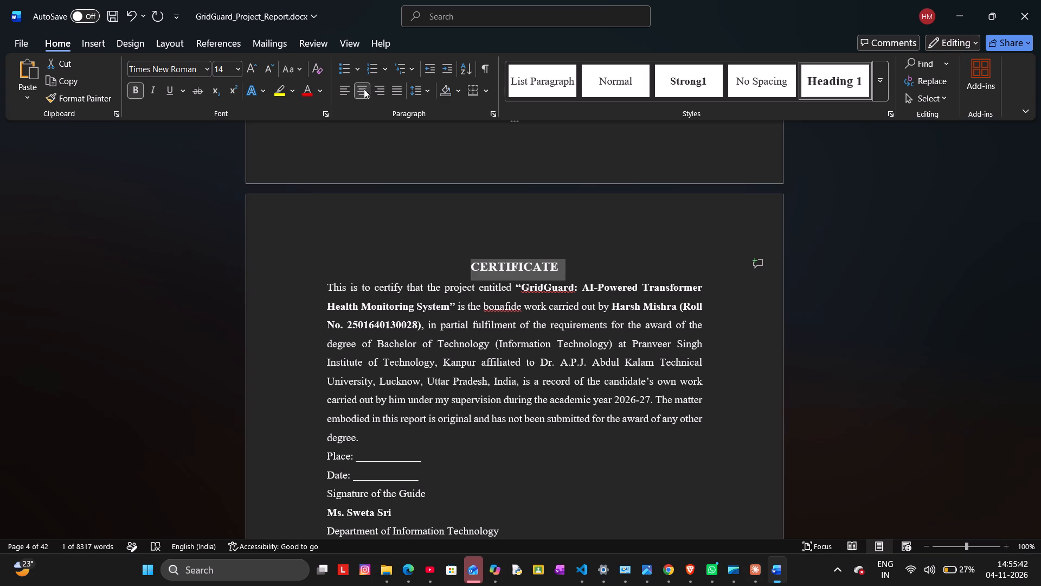
click(661, 234)
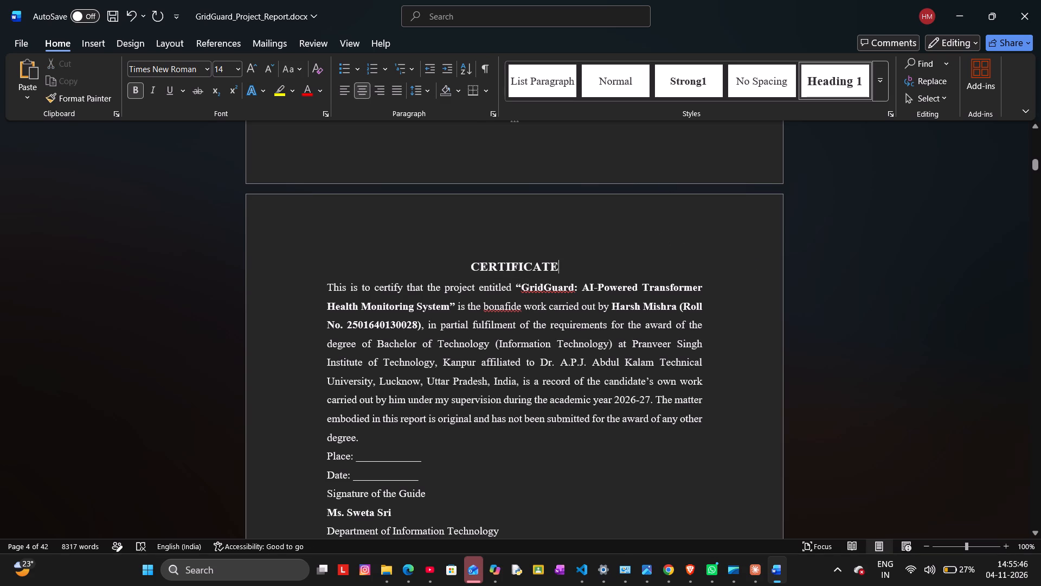
Centre the ACKNOWLEDGEMENT heading at the top of its page.
scroll(656, 234, up, 6)
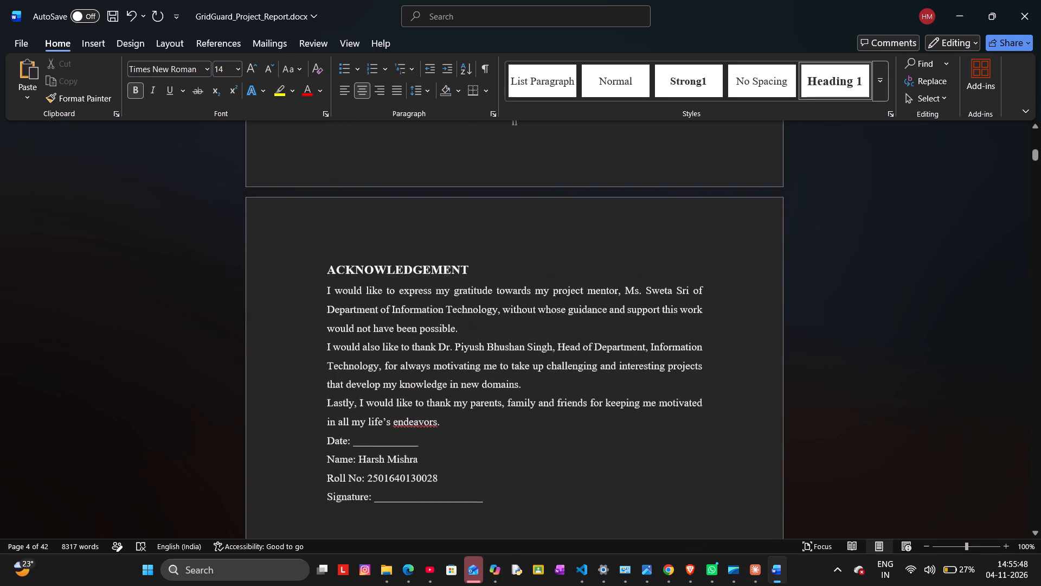
scroll(656, 234, up, 1)
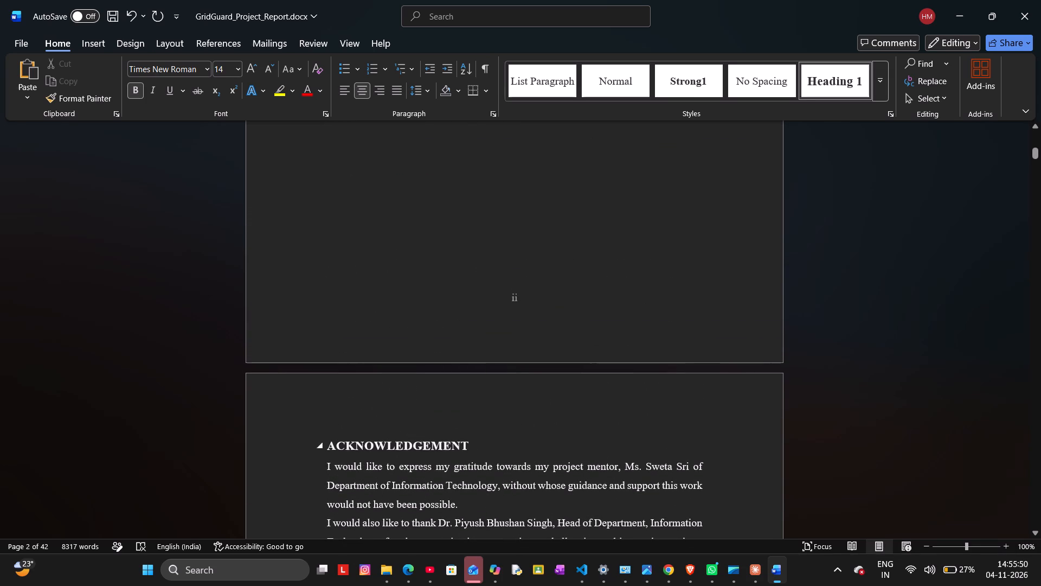
drag(486, 447, 313, 434)
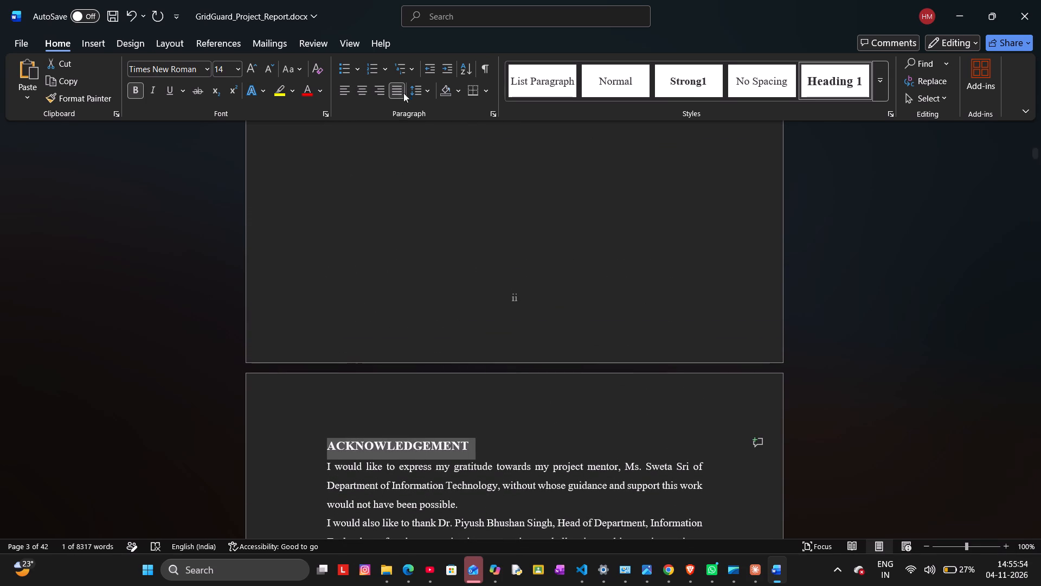
click(379, 88)
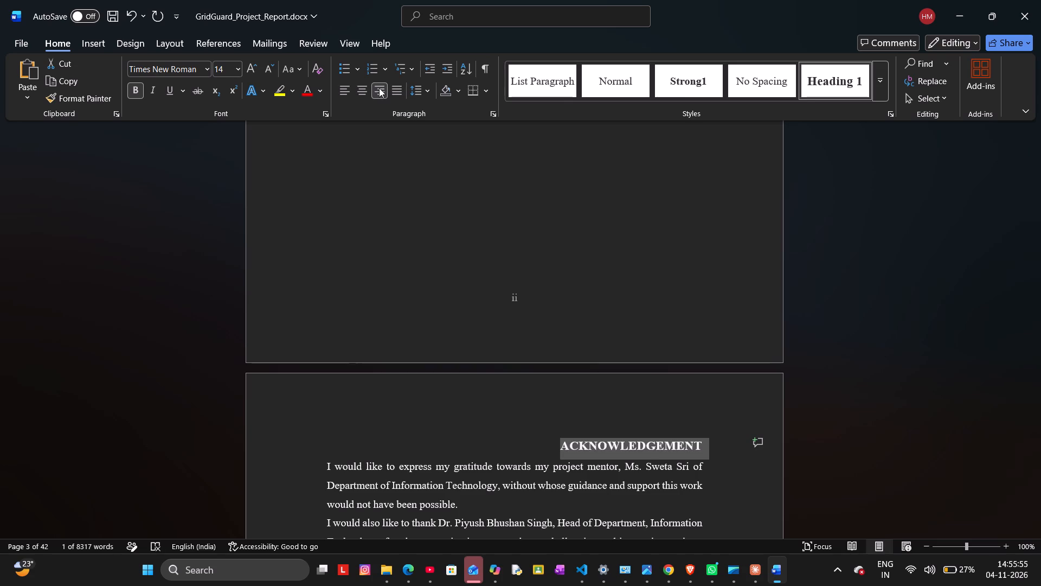
click(361, 82)
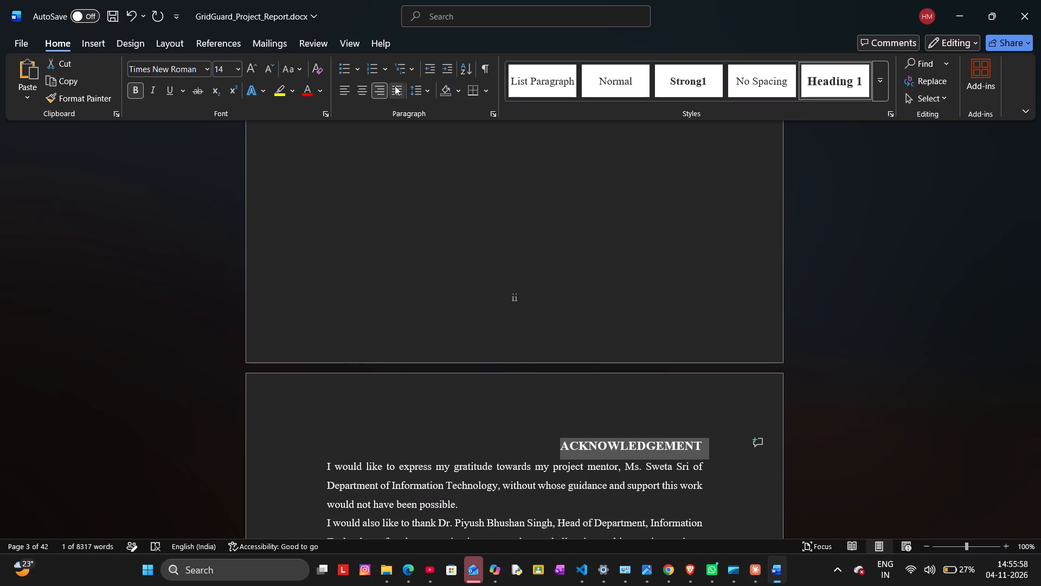
click(393, 86)
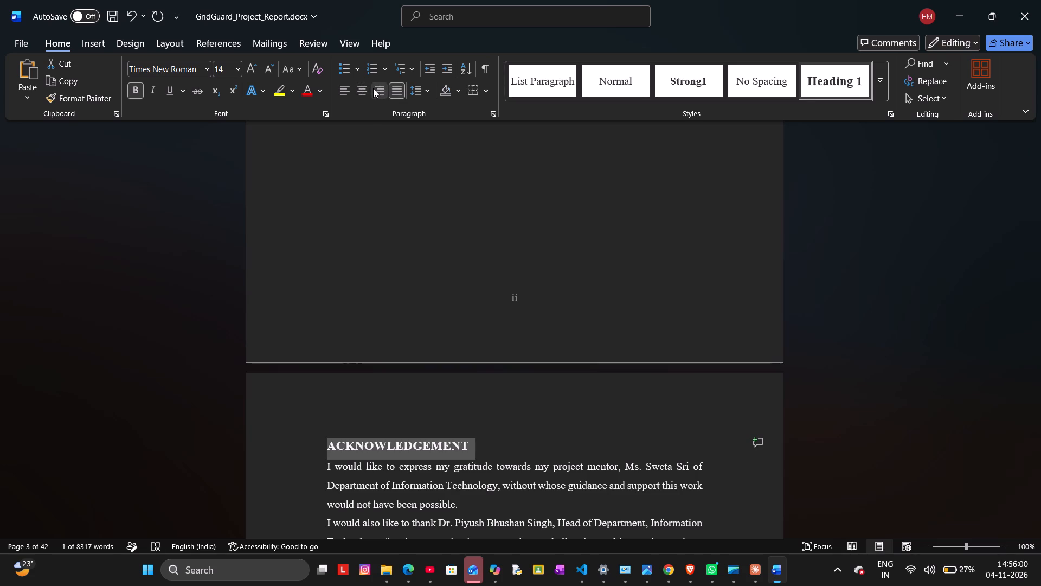
click(362, 87)
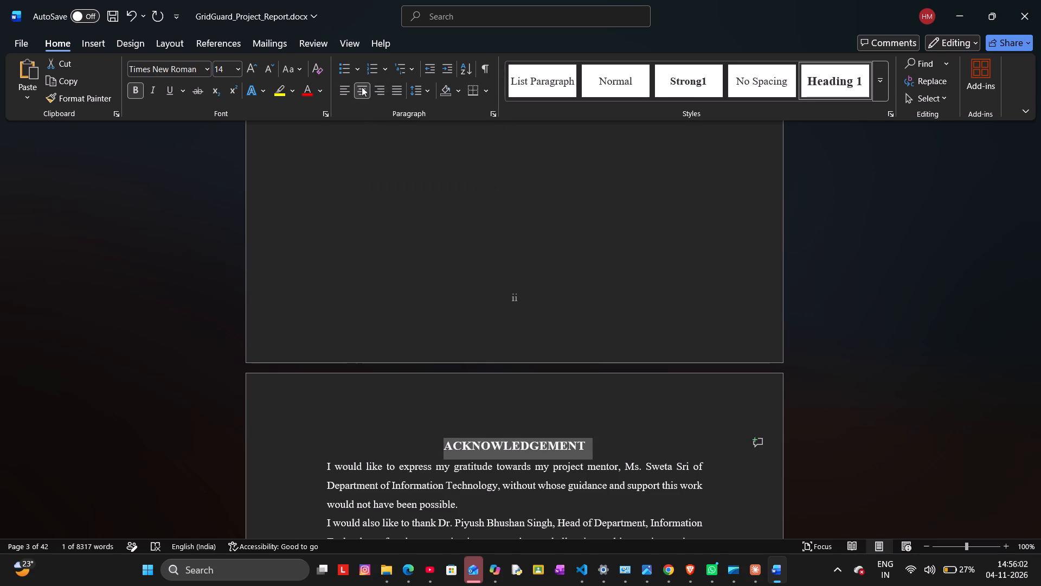
click(618, 415)
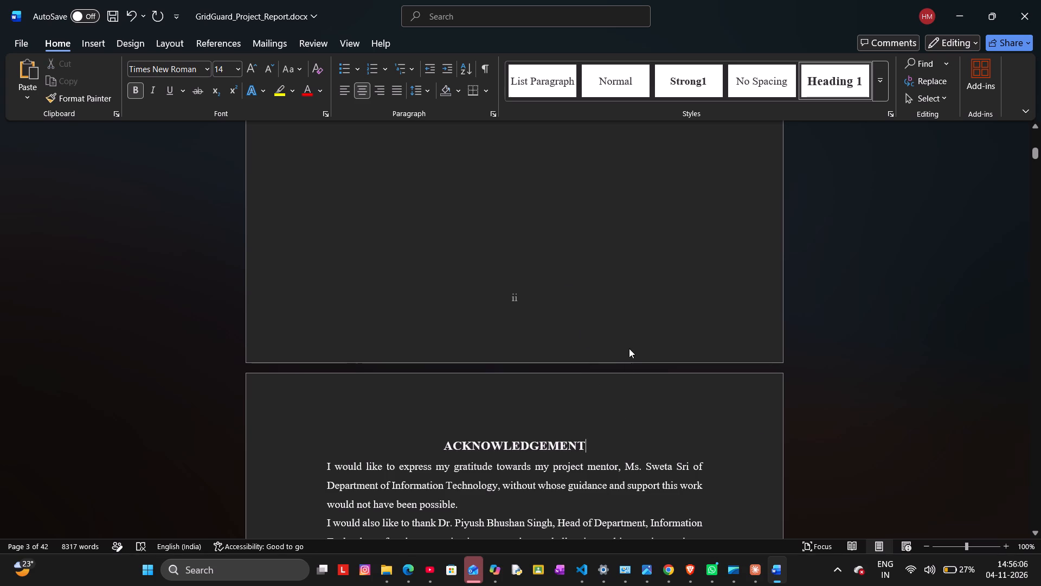
Centre the DECLARATION heading at the top of its page.
scroll(629, 346, up, 4)
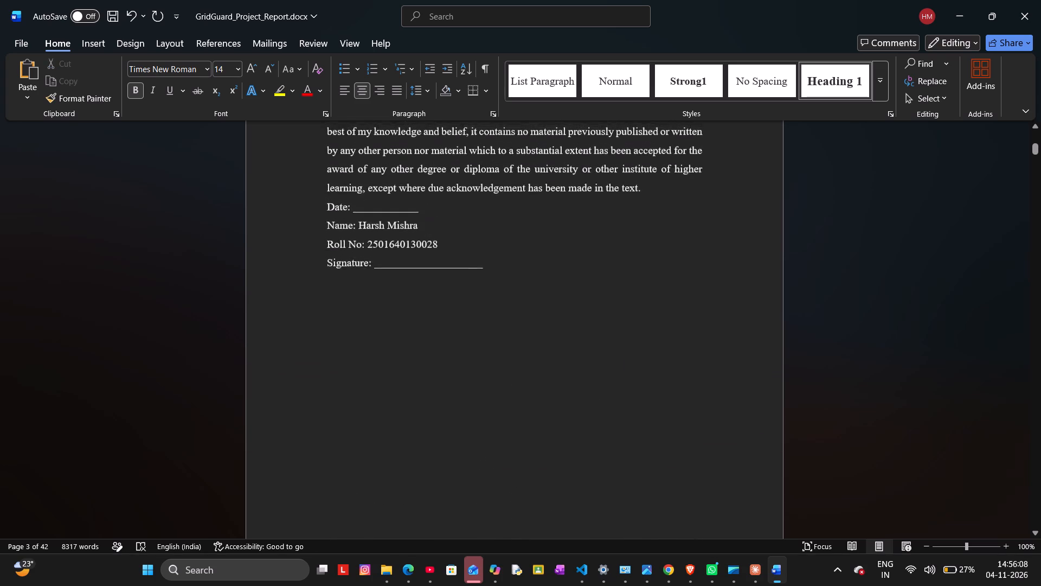
scroll(629, 346, up, 3)
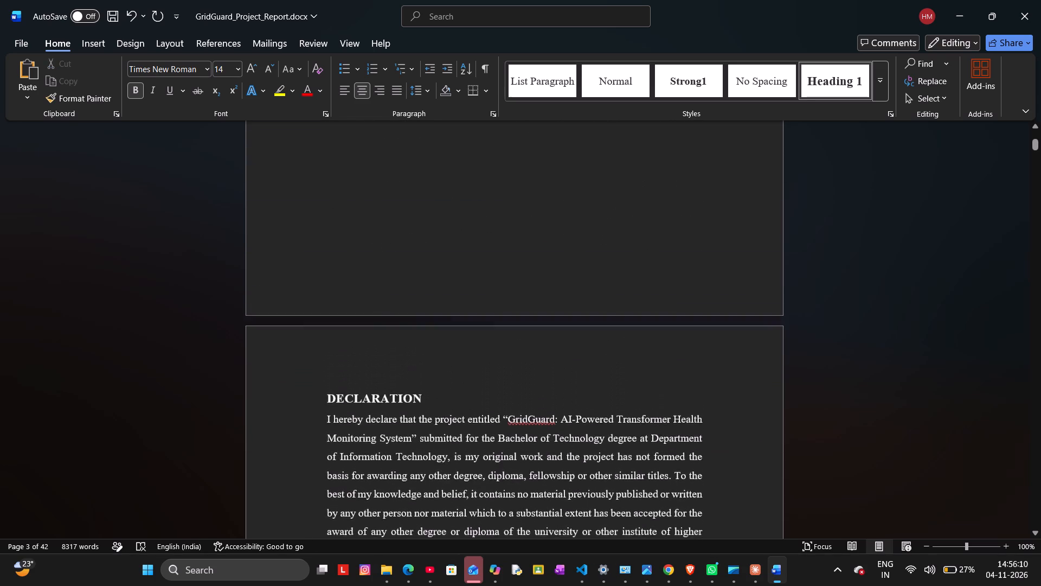
scroll(629, 346, up, 2)
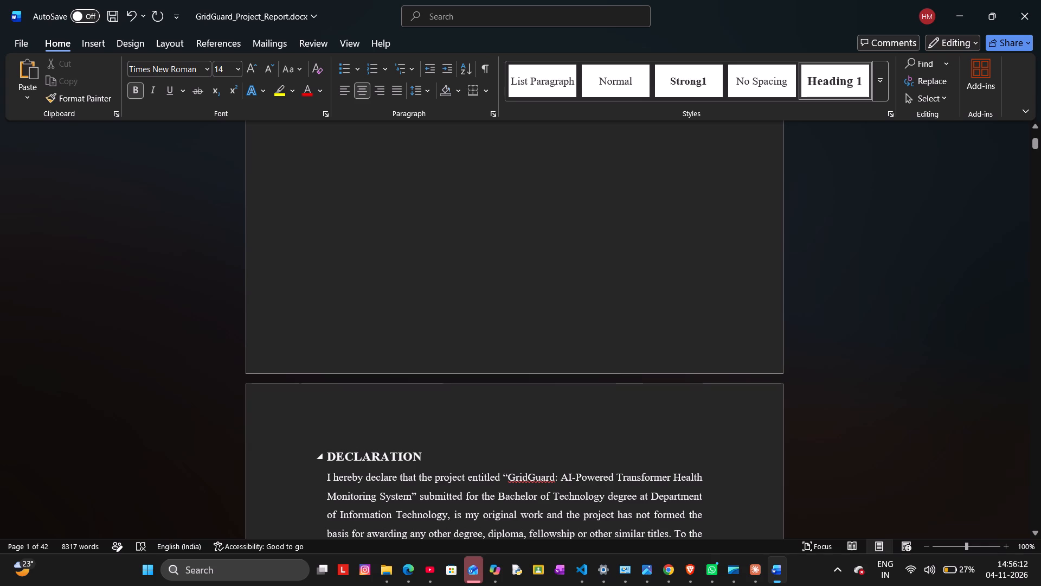
drag(429, 455, 314, 452)
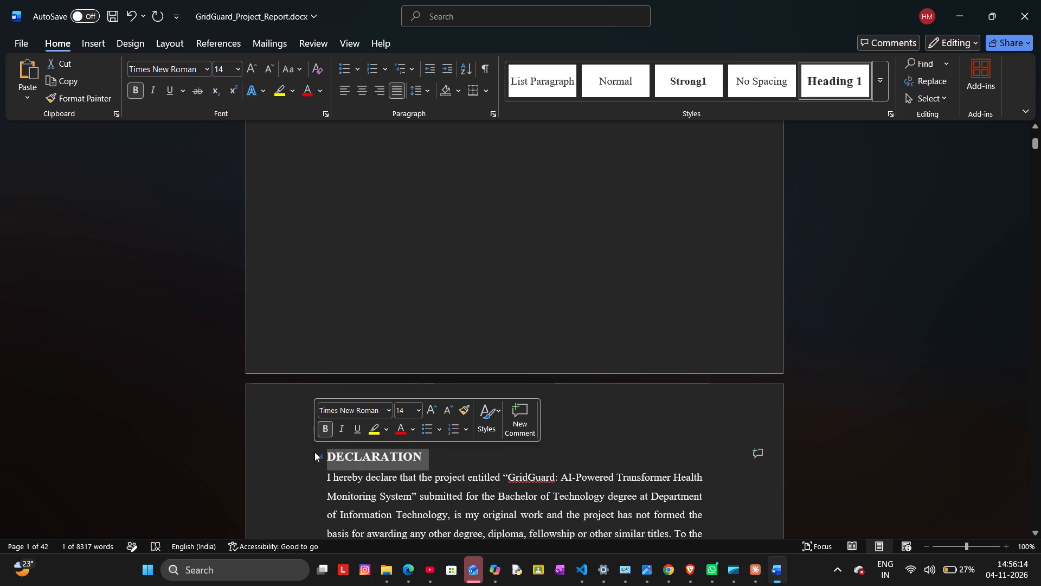
click(363, 87)
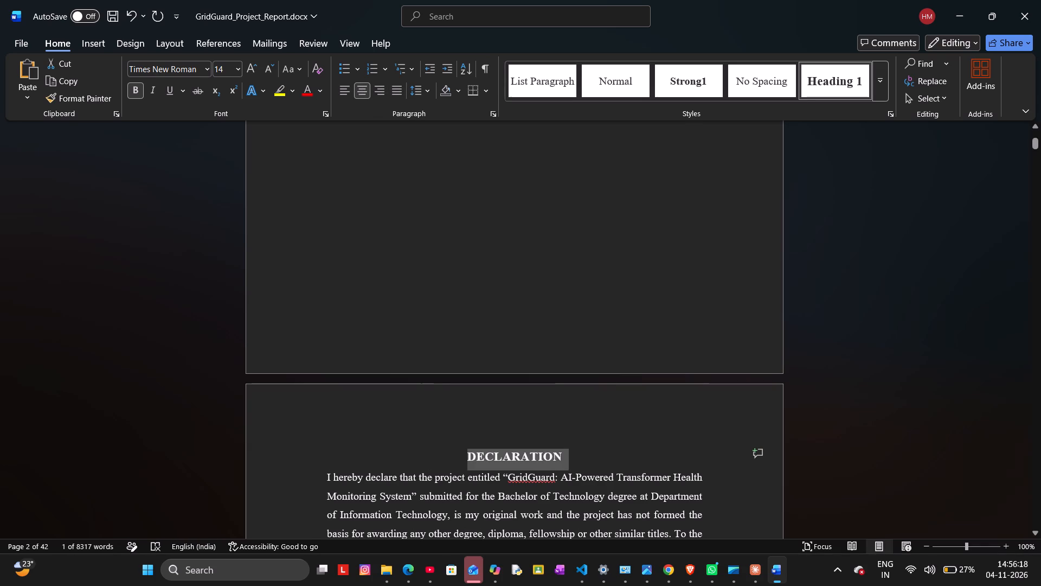
Centre the two-line report title "GRIDGUARD: AI-POWERED TRANSFORMER HEALTH MONITORING SYSTEM" on the title page.
scroll(645, 246, up, 3)
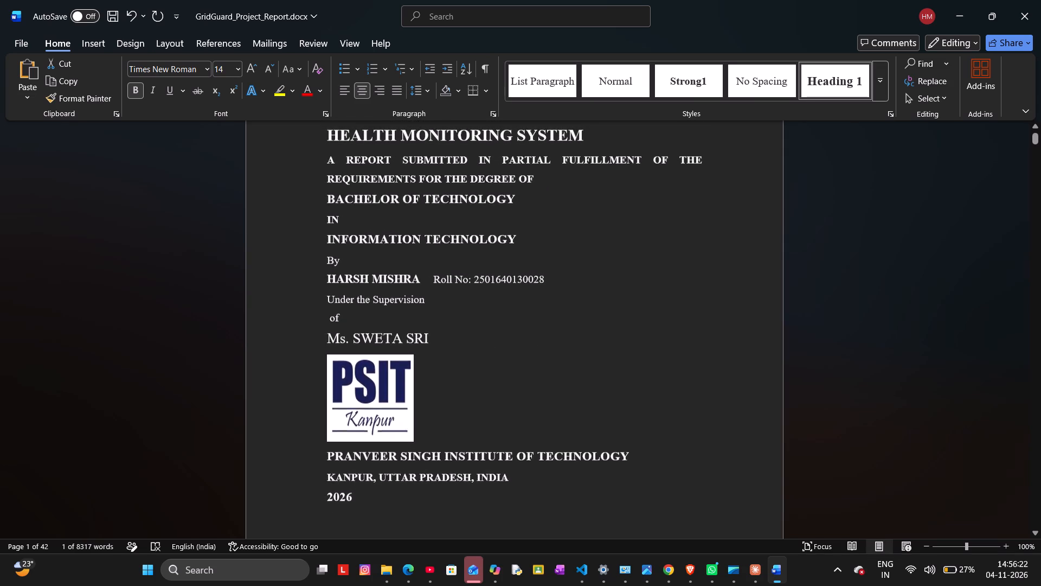
scroll(645, 246, up, 2)
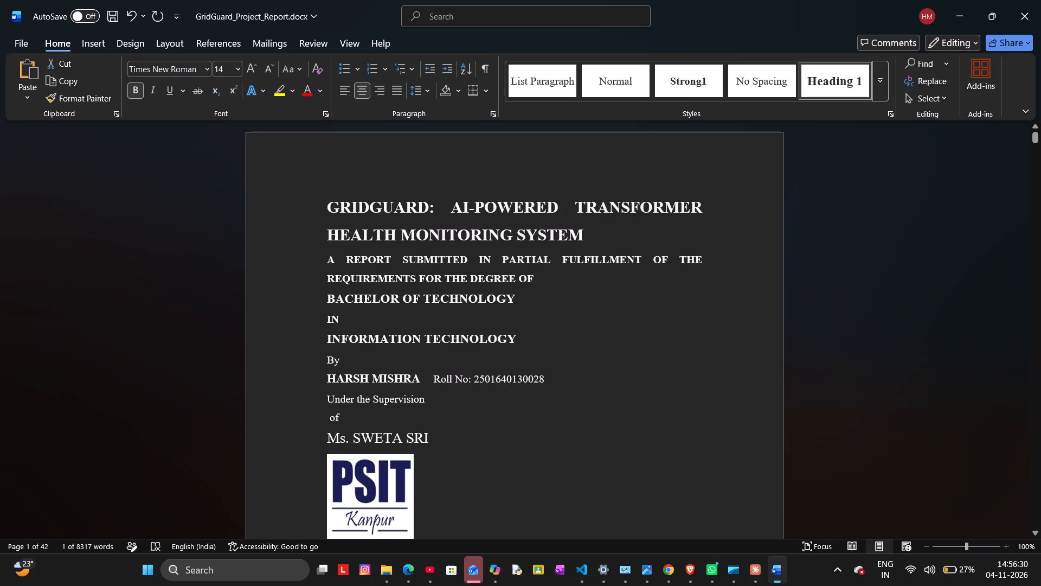
drag(325, 208, 596, 239)
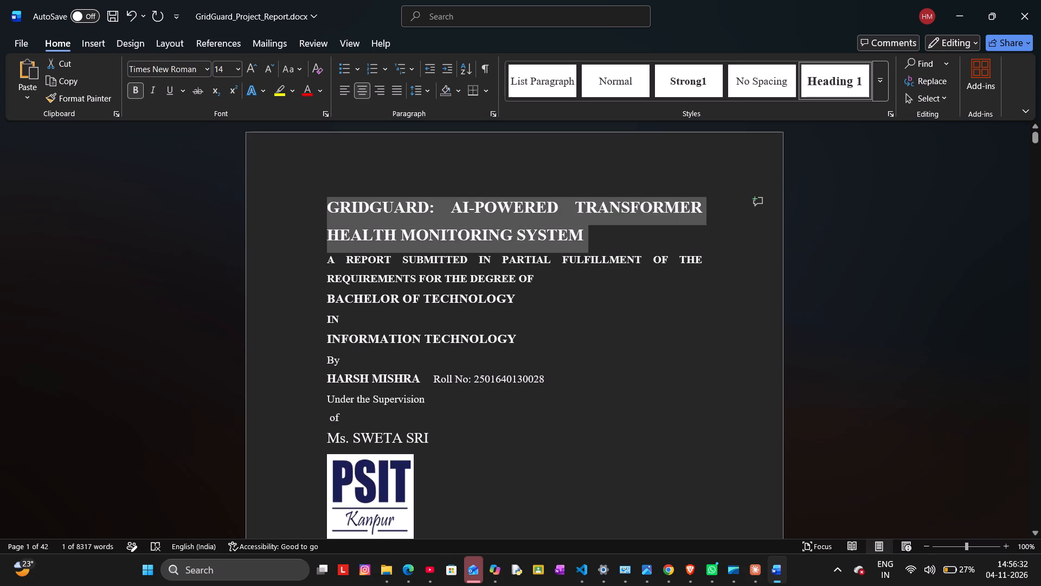
drag(596, 239, 593, 238)
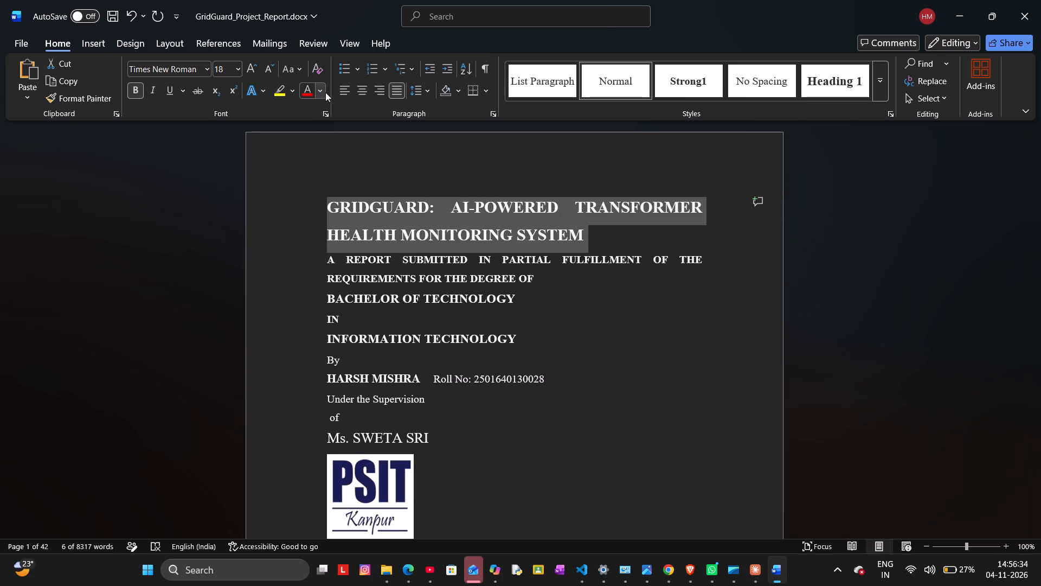
click(363, 94)
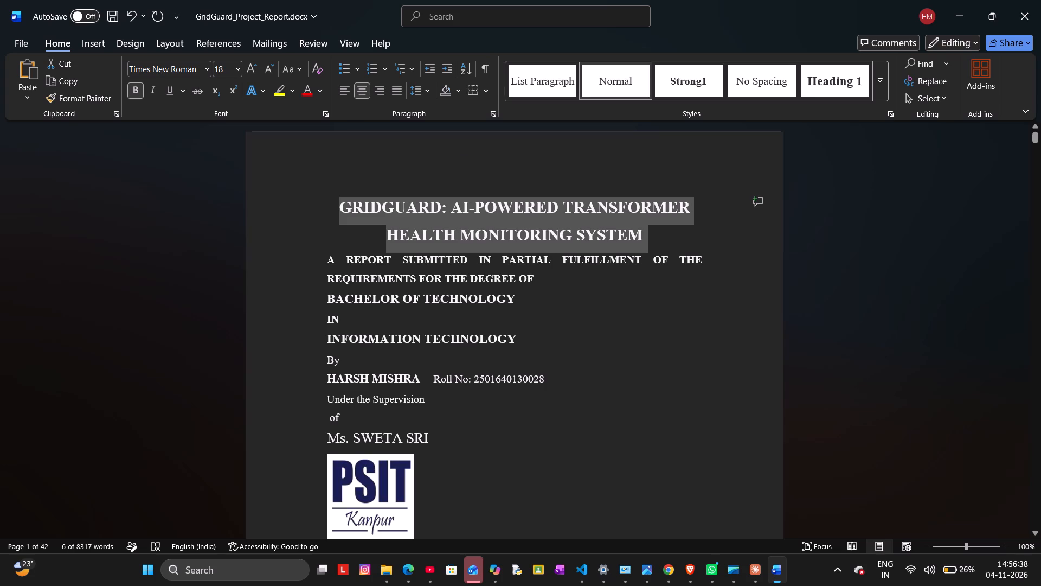
Centre the title-page lines from "A REPORT SUBMITTED IN PARTIAL FULFILLMENT" down to the supervisor's name.
drag(325, 259, 466, 310)
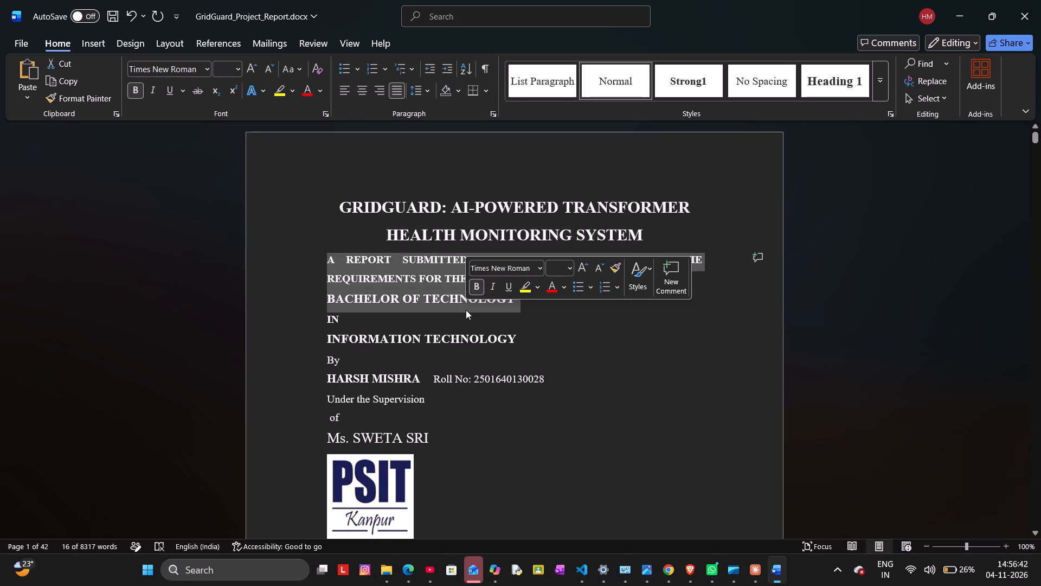
click(607, 464)
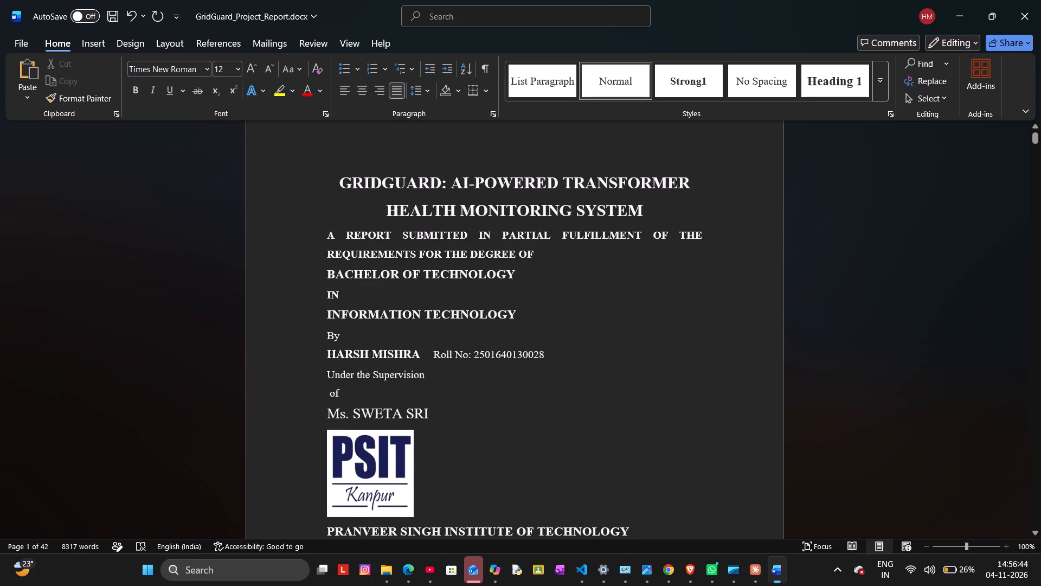
drag(325, 233, 432, 389)
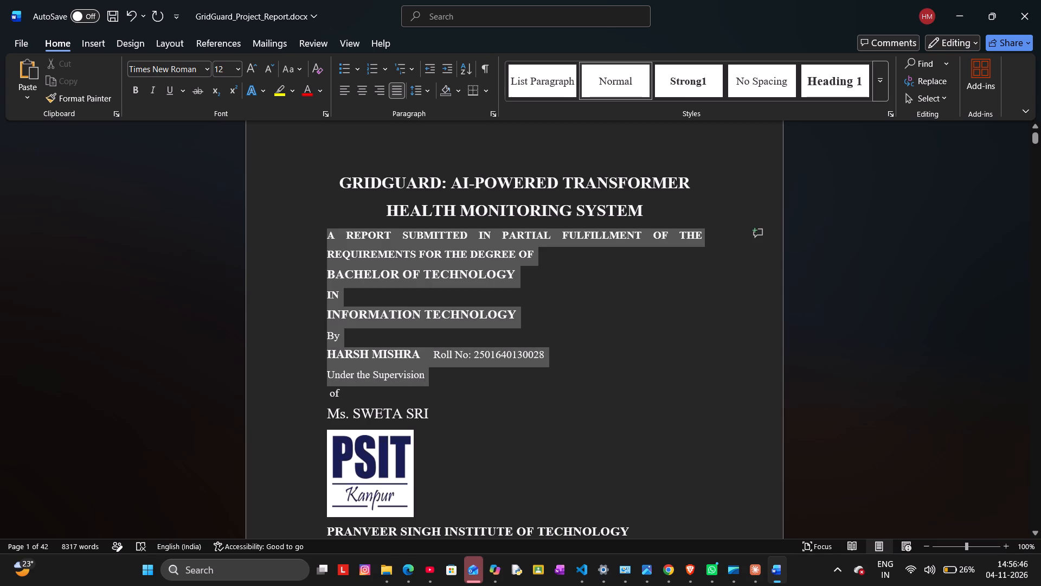
drag(432, 389, 446, 413)
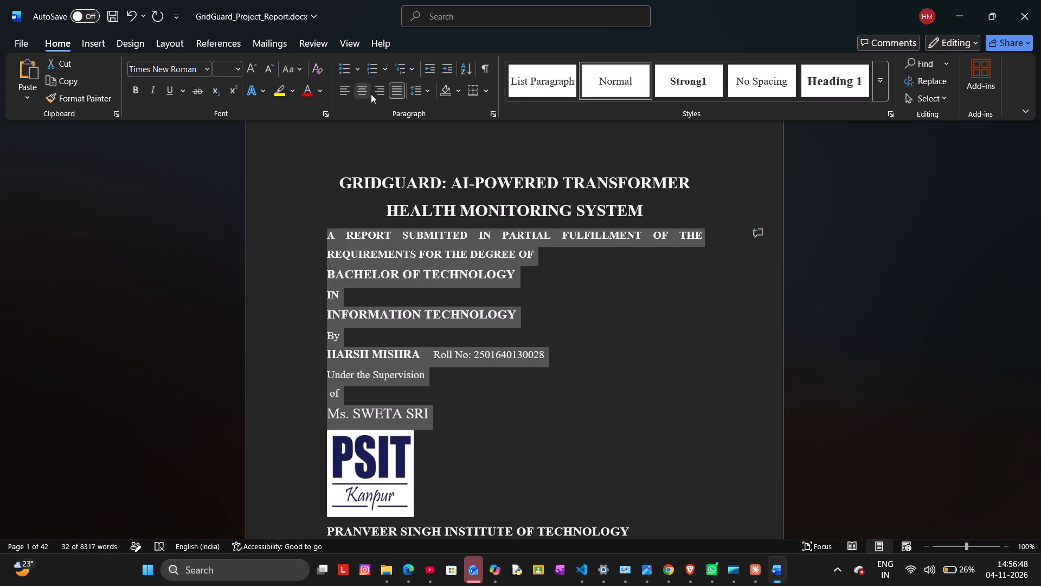
click(364, 91)
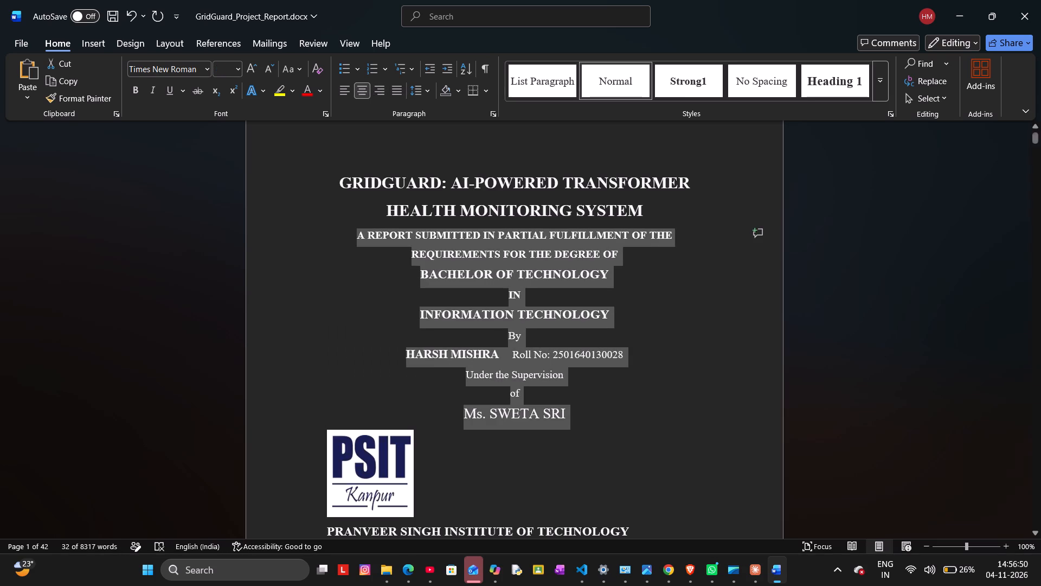
click(627, 432)
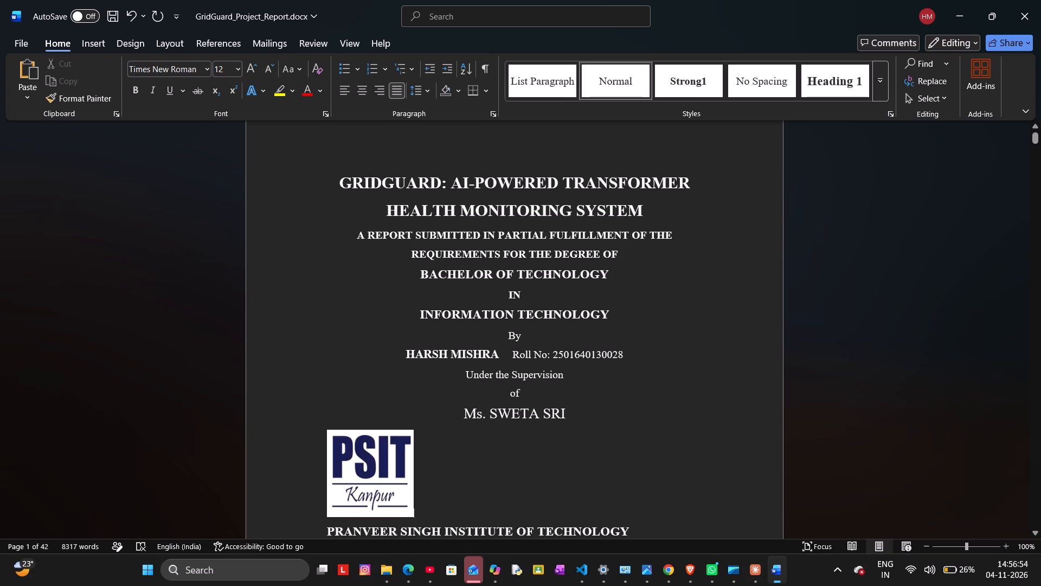
Centre the PSIT Kanpur logo below the supervisor's name on the title page.
scroll(327, 422, down, 2)
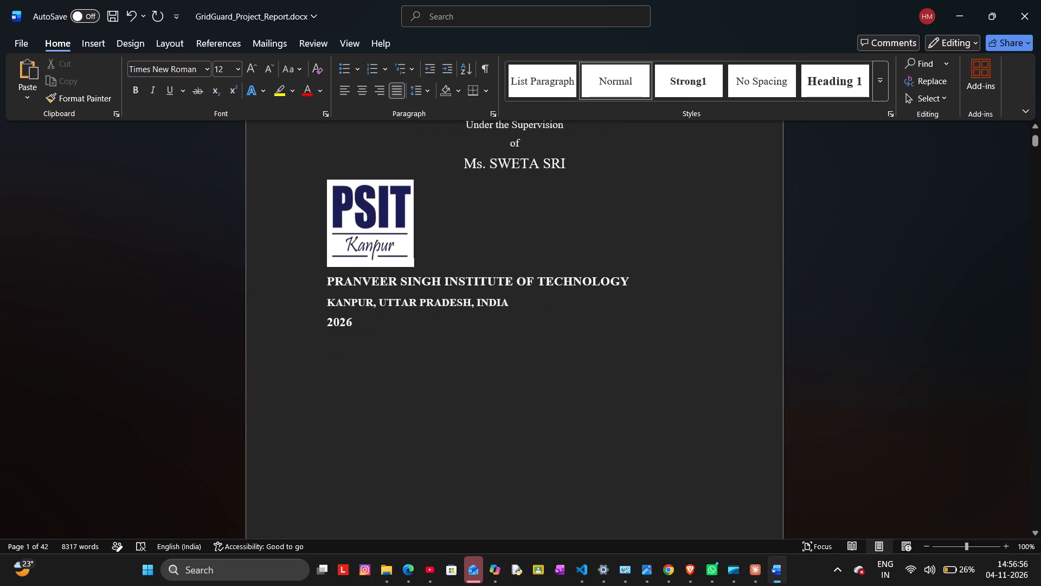
drag(319, 158, 402, 254)
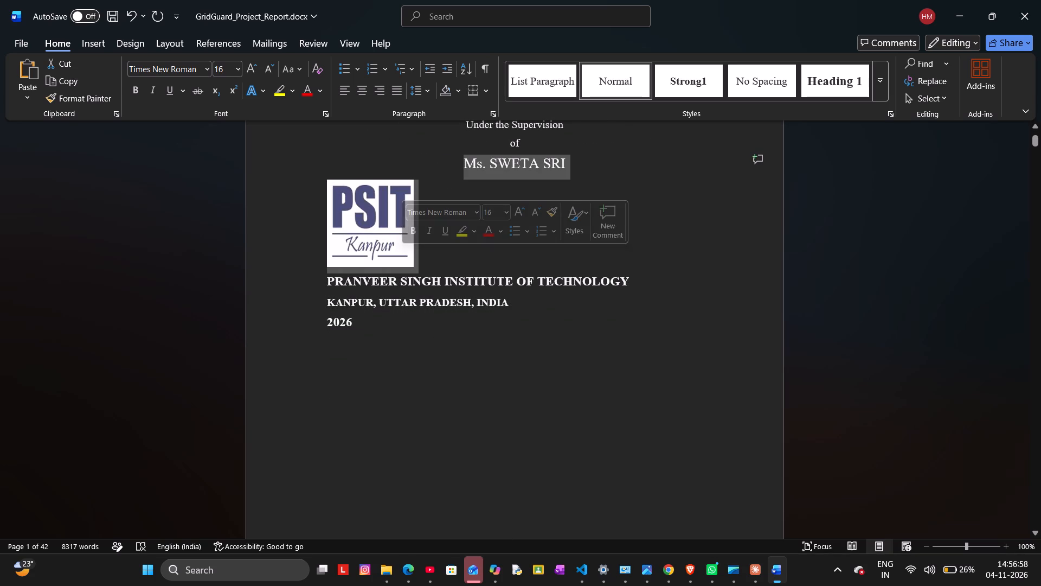
click(368, 89)
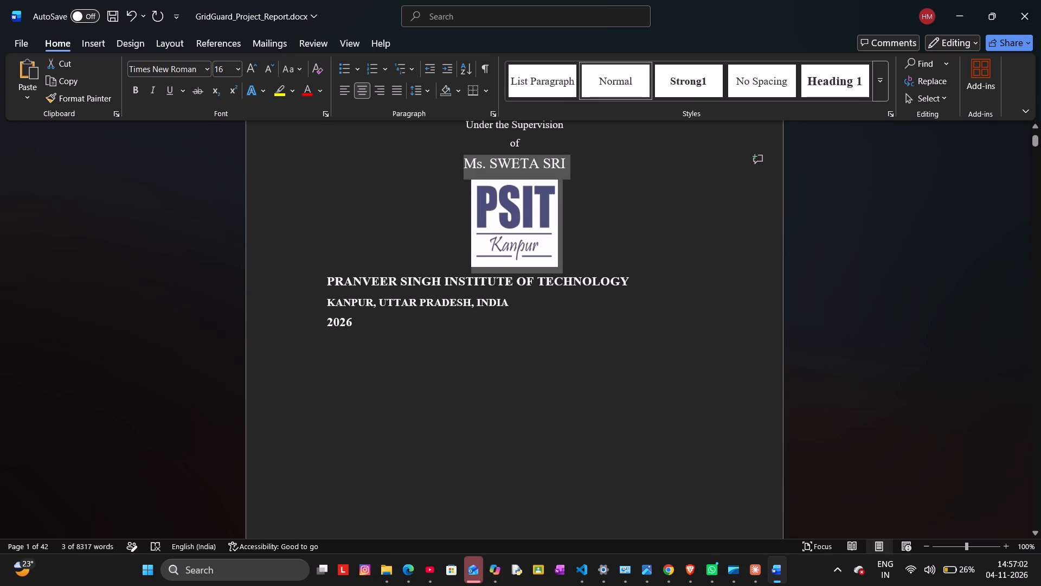
Centre the institute name, the "KANPUR, UTTAR PRADESH, INDIA" line and the year 2026 below the logo.
drag(320, 280, 383, 331)
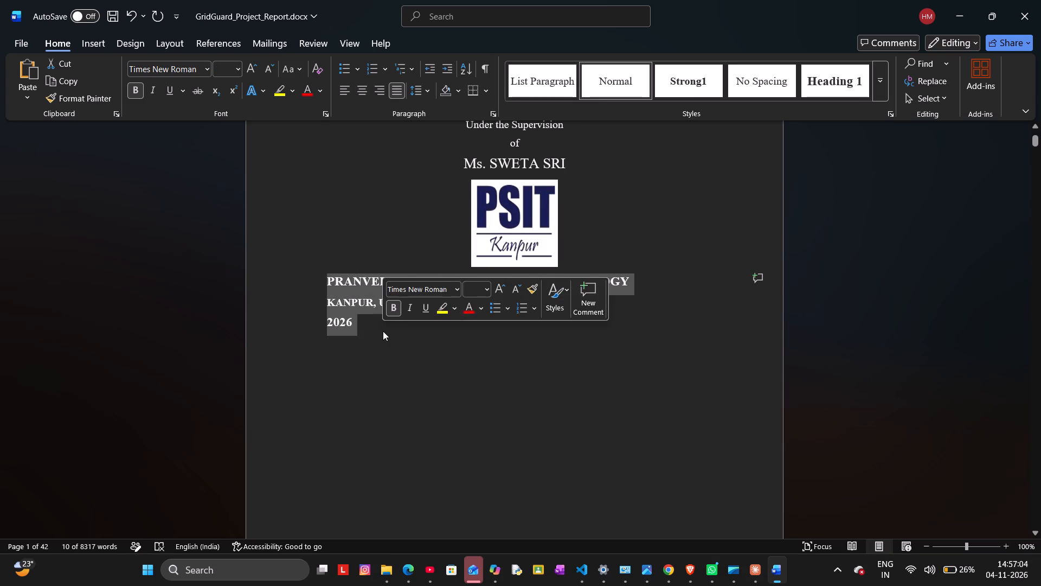
click(365, 87)
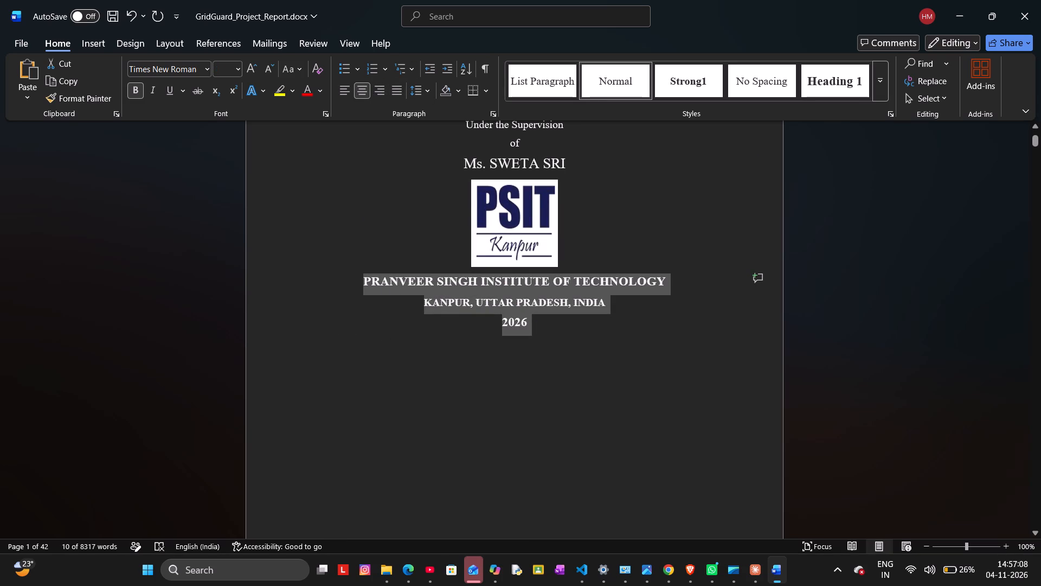
Review the alignment of the title page and the declaration, acknowledgement and certificate pages.
scroll(686, 312, up, 3)
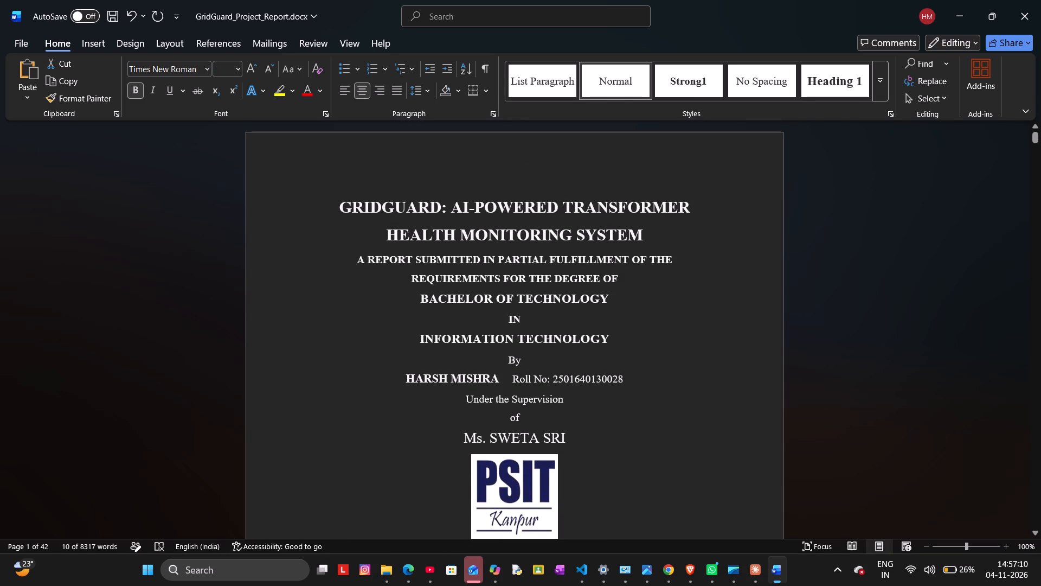
scroll(686, 312, up, 1)
scroll(686, 312, down, 4)
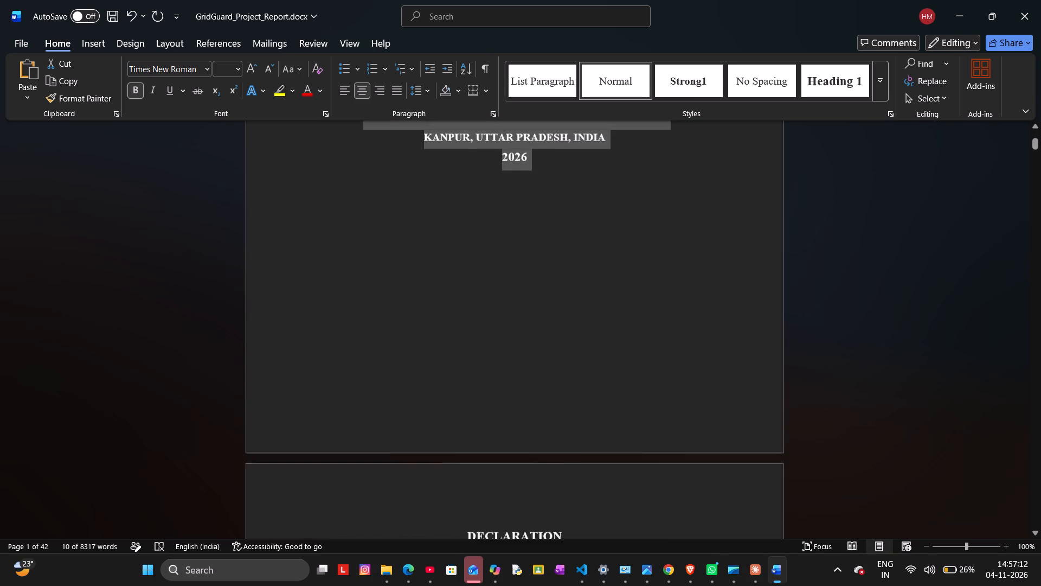
scroll(686, 312, down, 4)
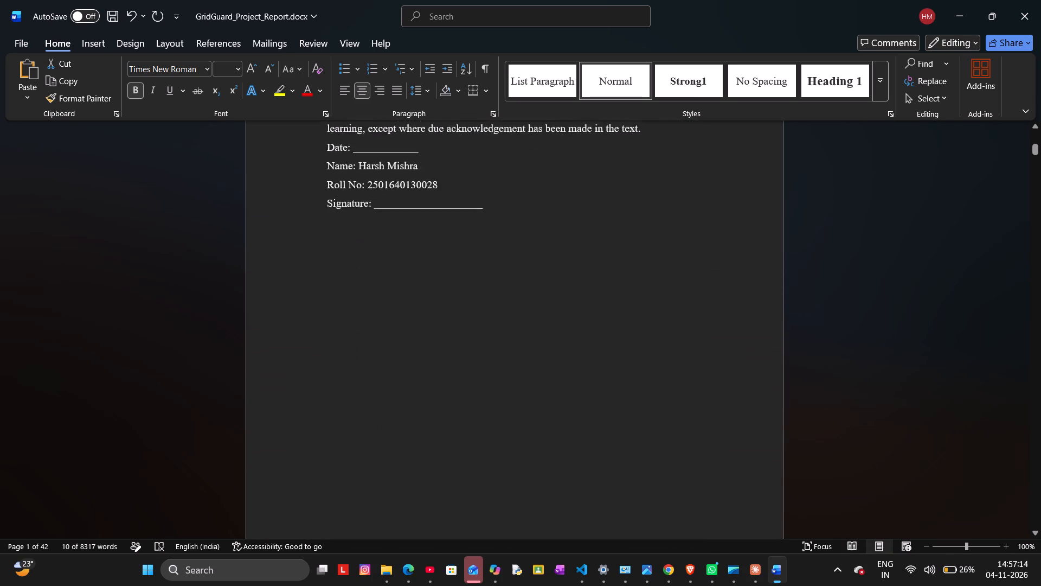
scroll(686, 312, down, 2)
scroll(686, 312, up, 4)
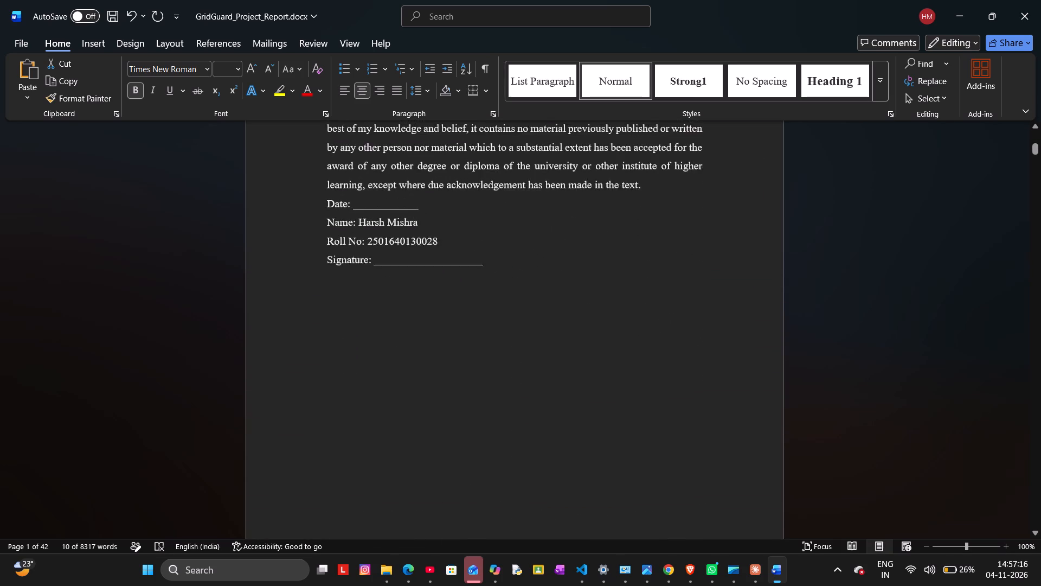
scroll(686, 312, down, 4)
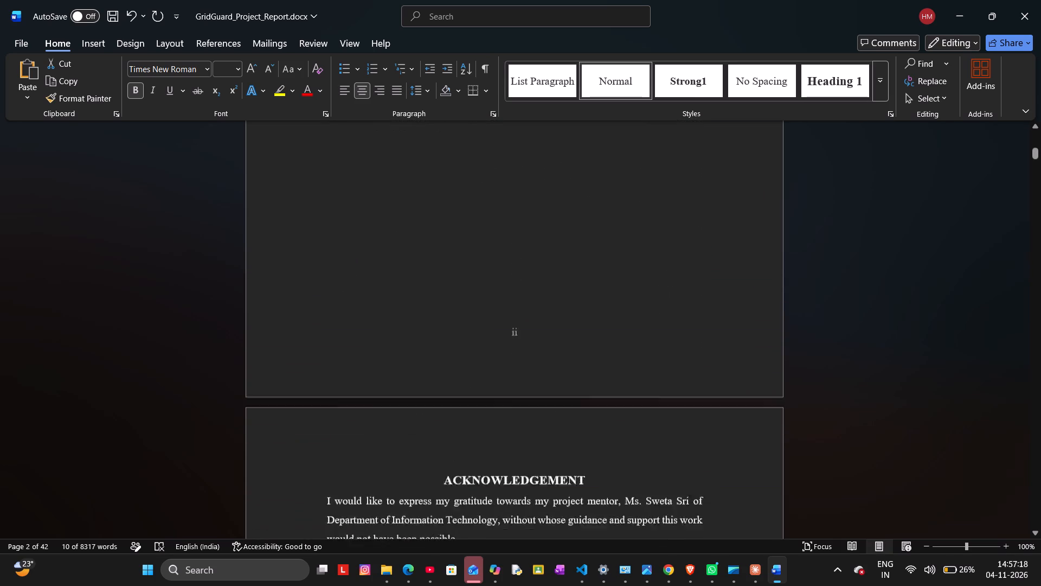
scroll(686, 312, down, 6)
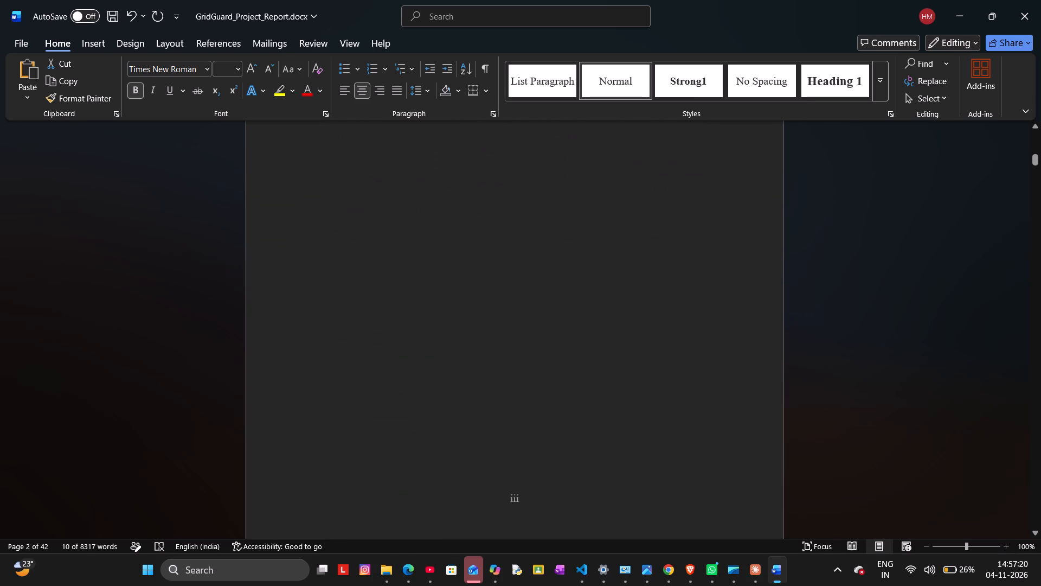
scroll(686, 312, down, 5)
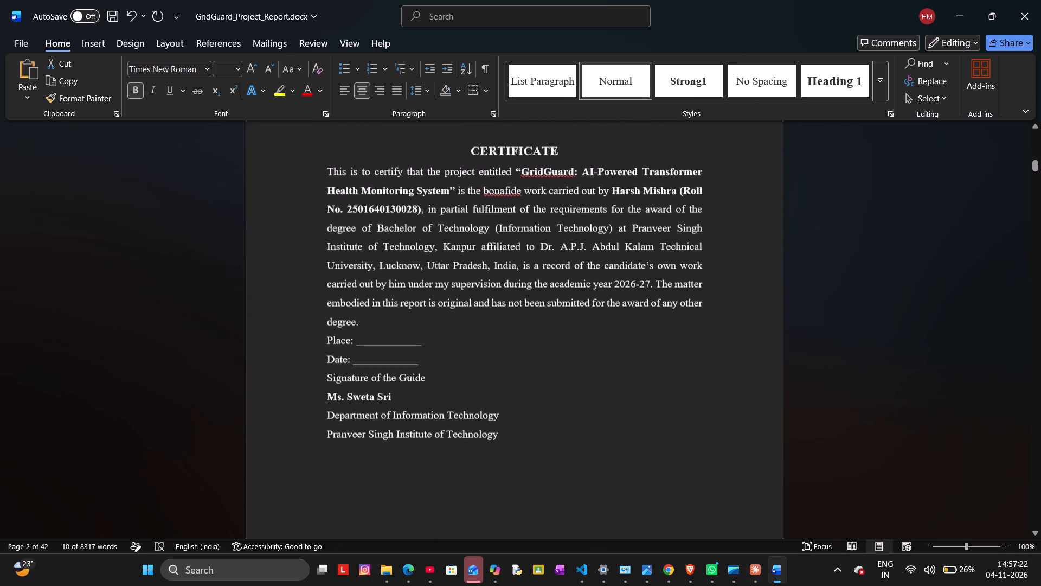
scroll(686, 312, down, 3)
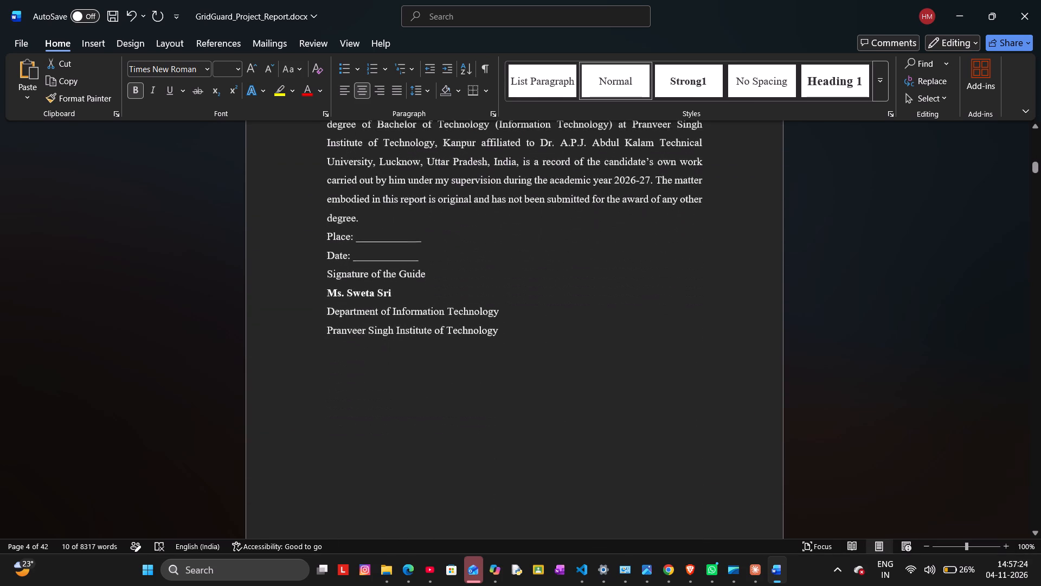
Centre the ABSTRACT heading at the top of its page.
scroll(686, 312, down, 3)
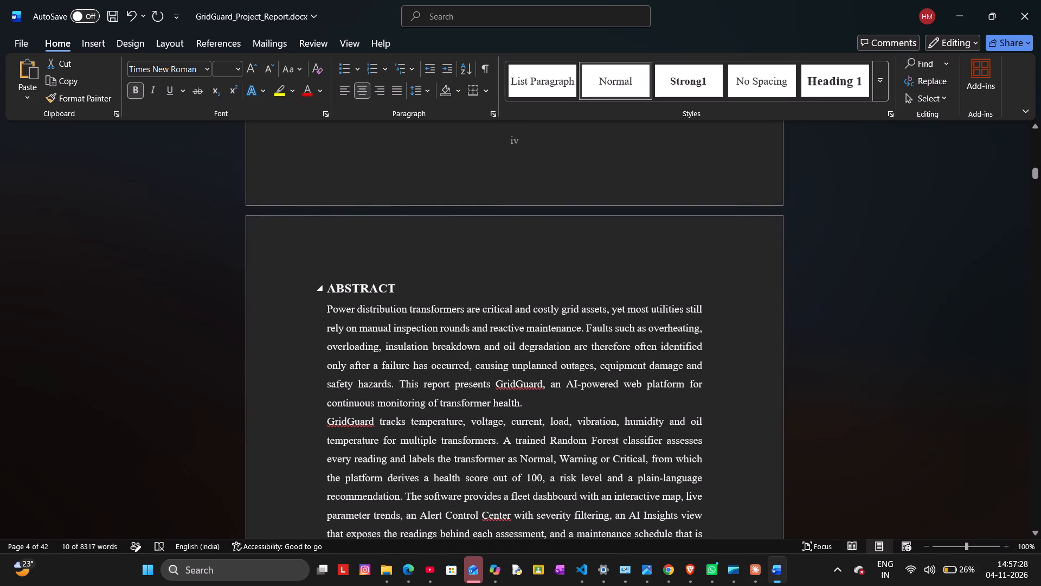
drag(326, 286, 396, 289)
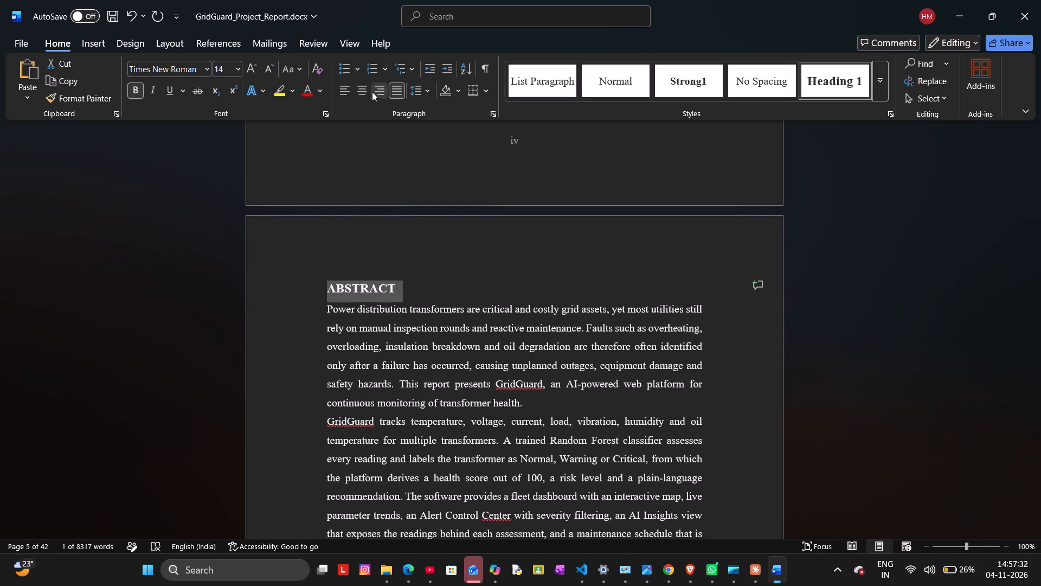
click(362, 92)
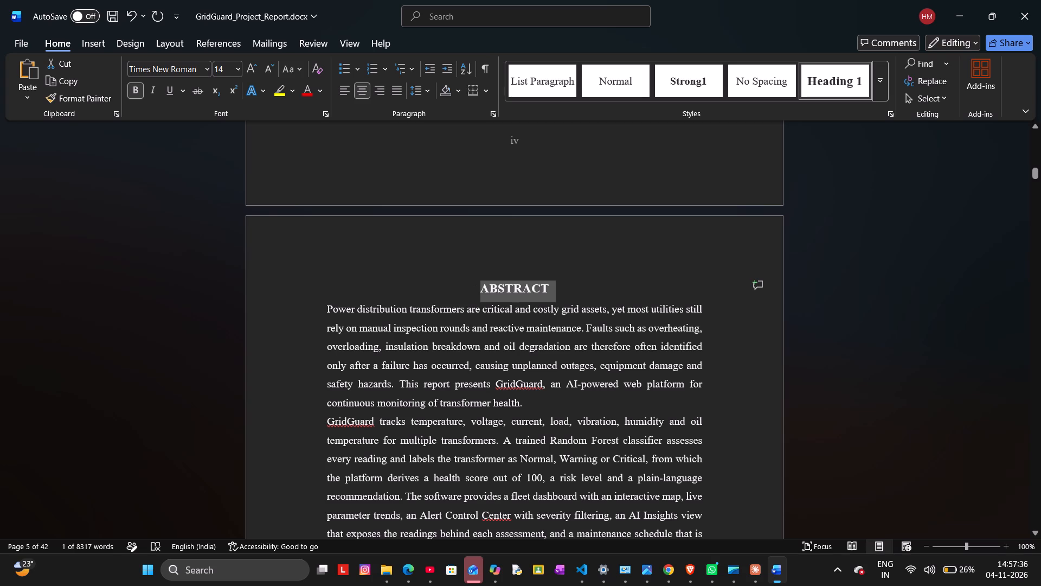
Centre the TABLE OF CONTENTS heading above the contents entries.
scroll(743, 373, down, 4)
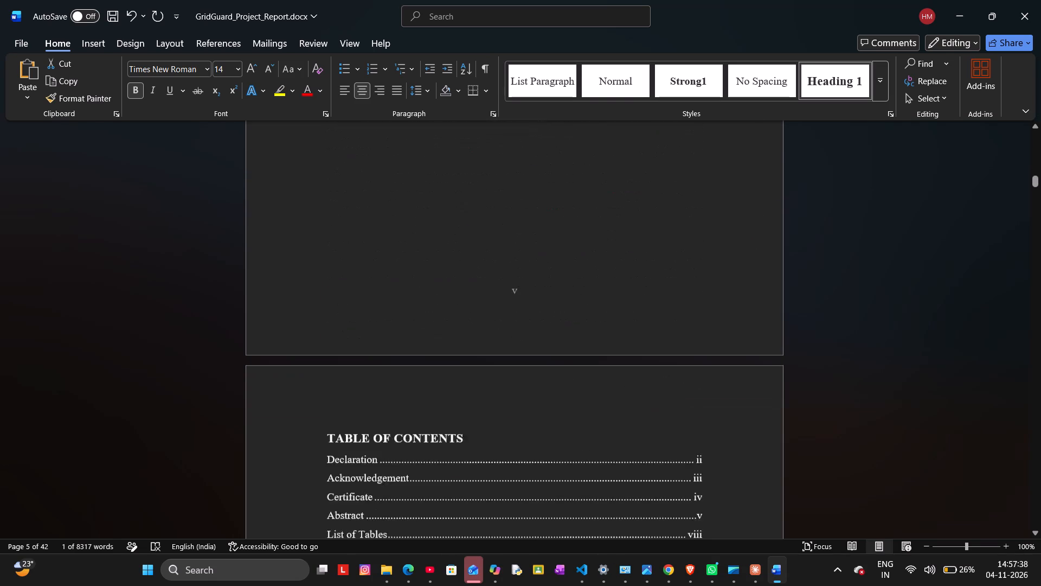
scroll(743, 373, down, 2)
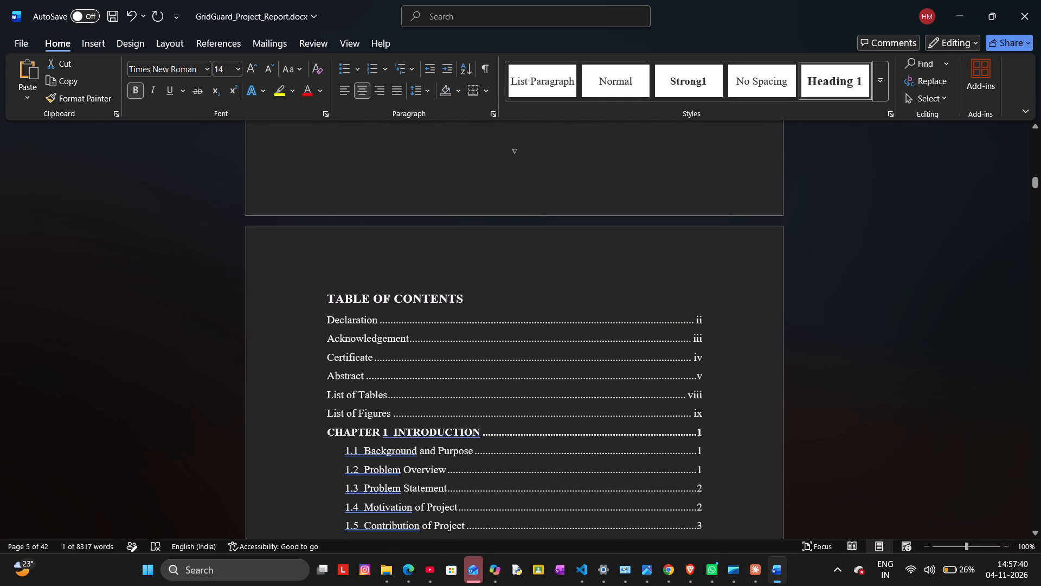
drag(325, 297, 450, 288)
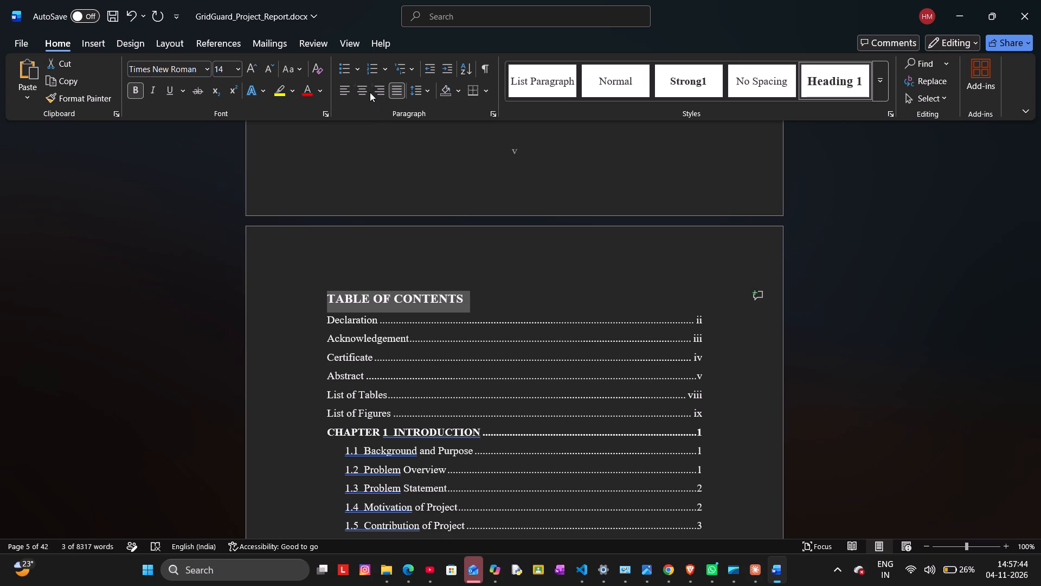
click(365, 91)
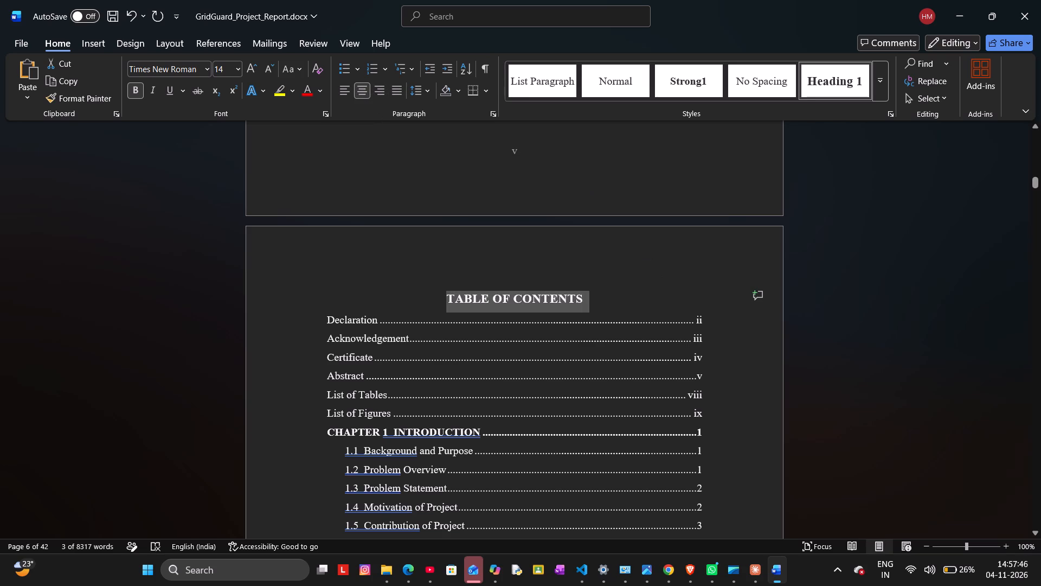
click(701, 255)
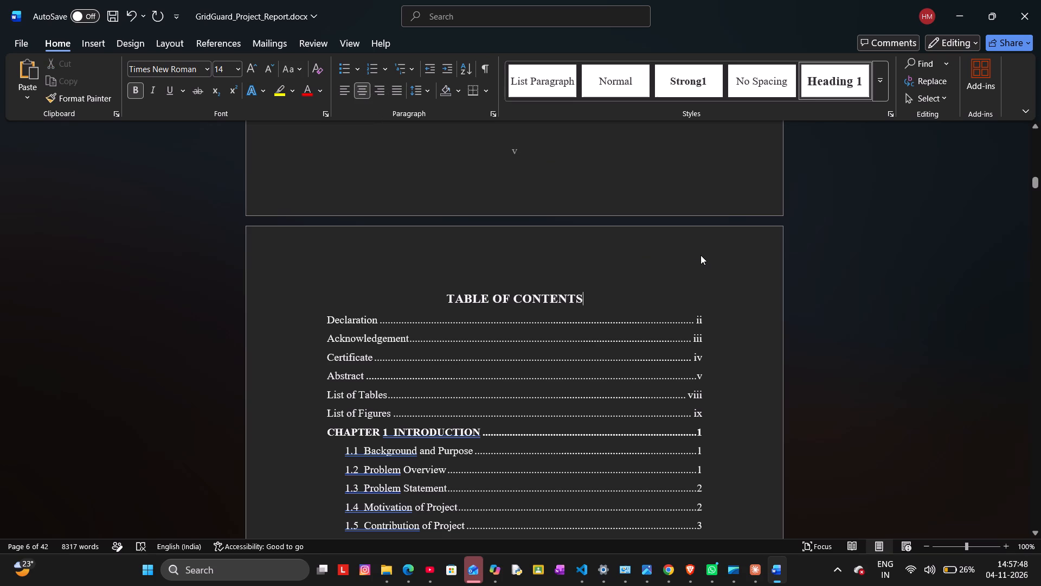
Review the layout of the table of contents entries, the List of Tables and the List of Figures.
scroll(701, 255, down, 3)
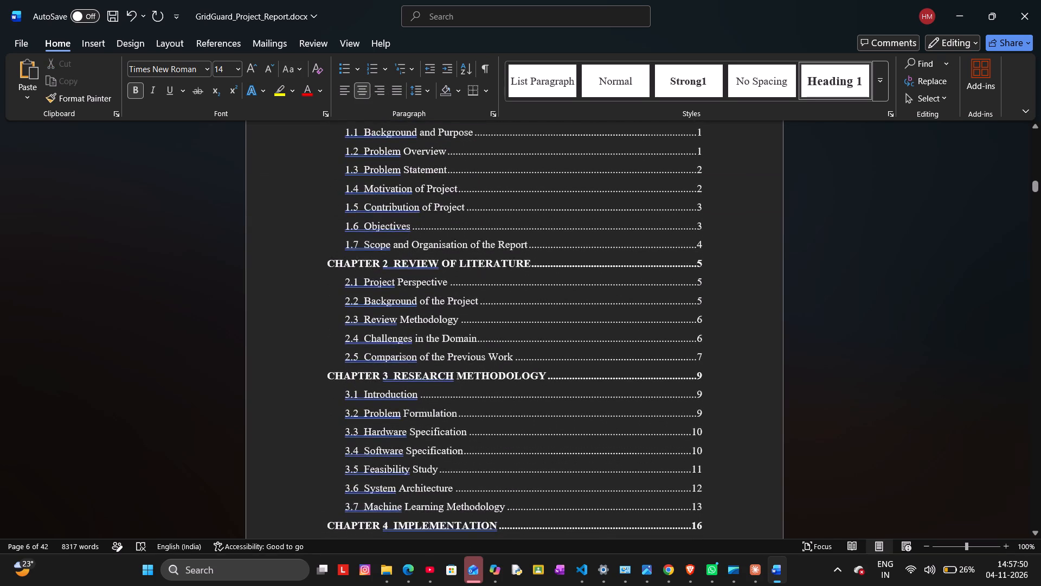
scroll(701, 255, down, 3)
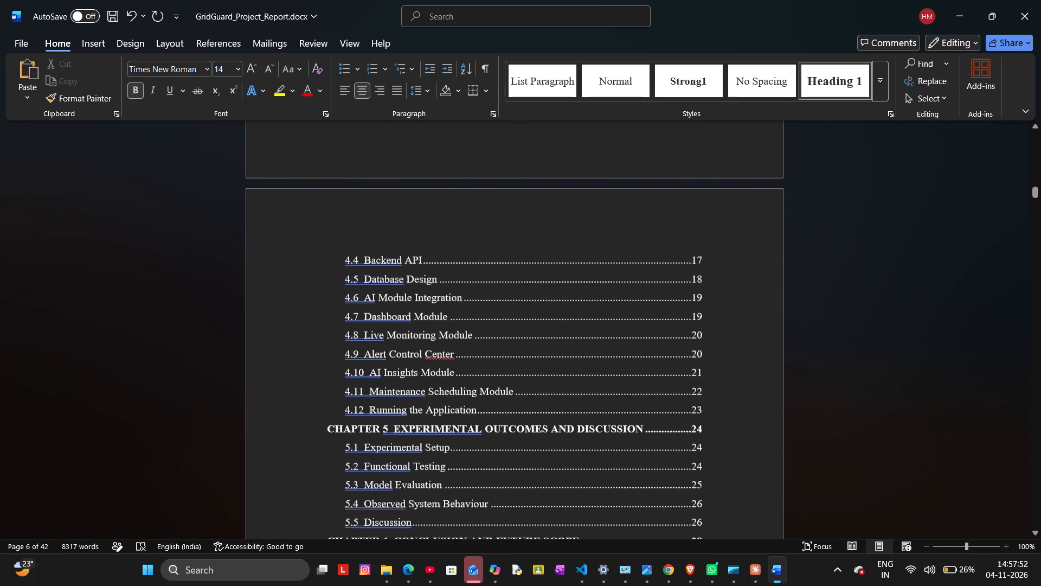
scroll(701, 255, down, 3)
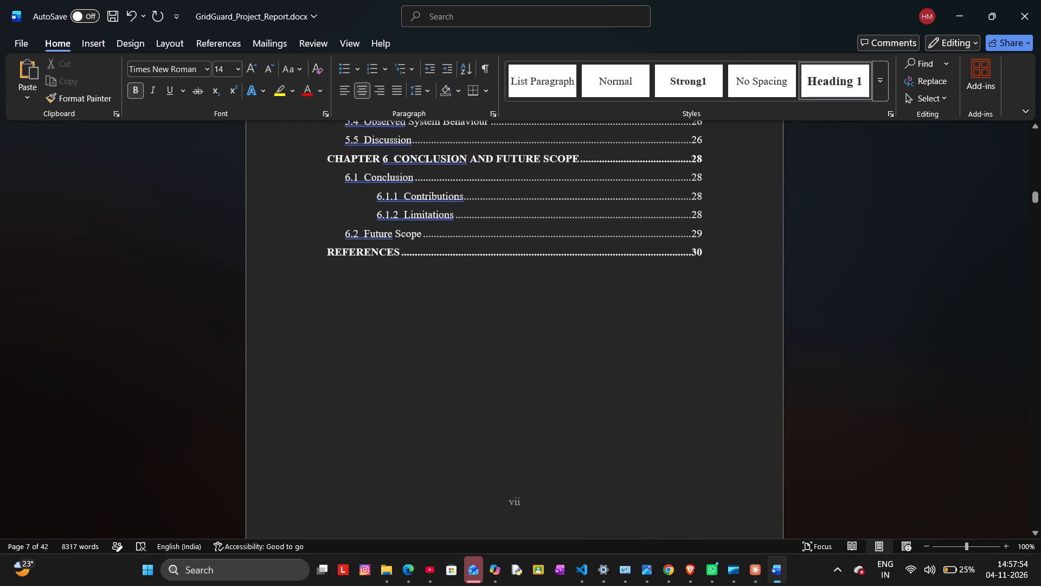
scroll(701, 255, down, 3)
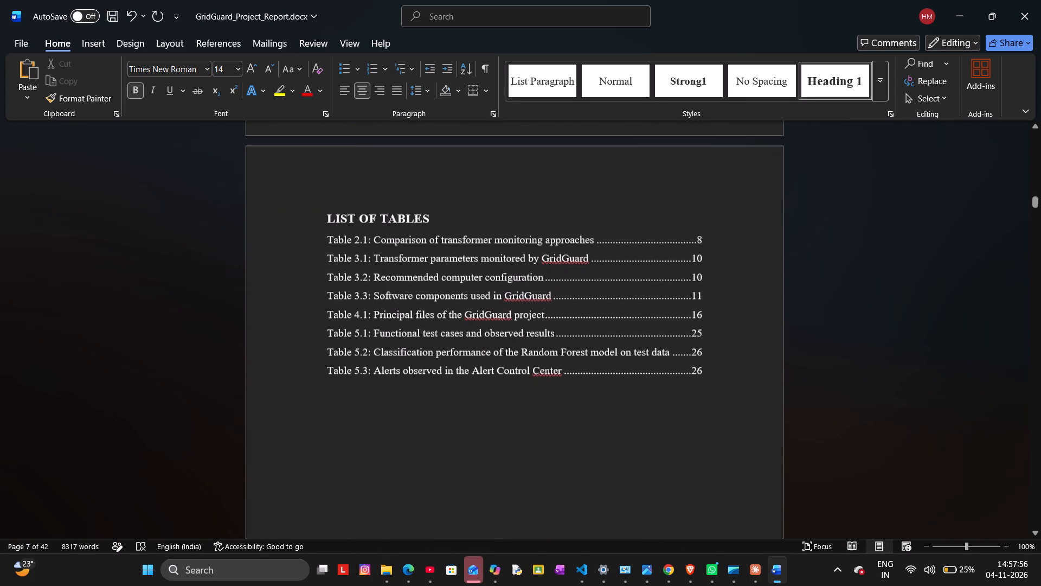
scroll(701, 255, down, 3)
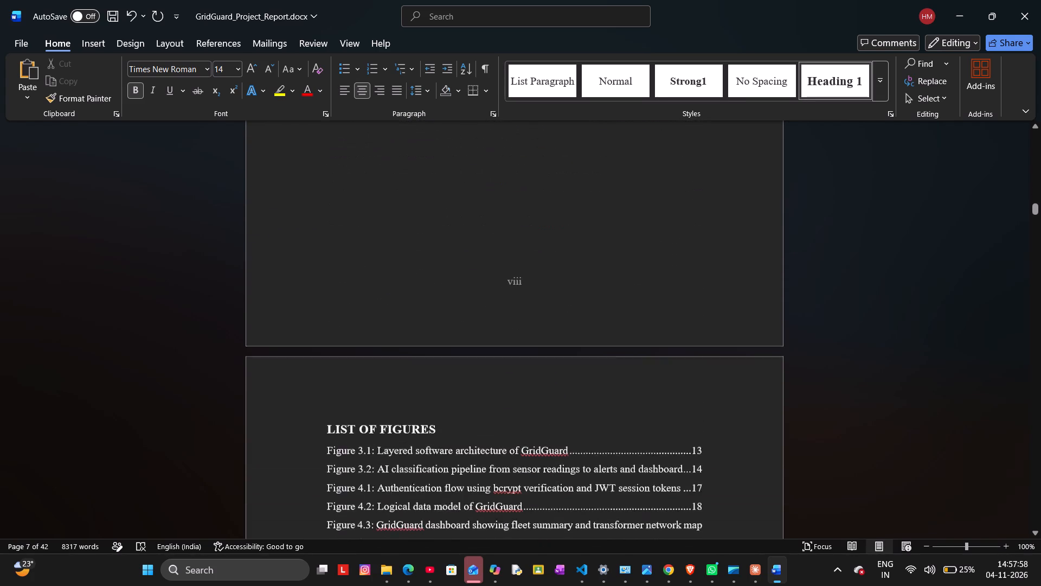
scroll(701, 255, down, 3)
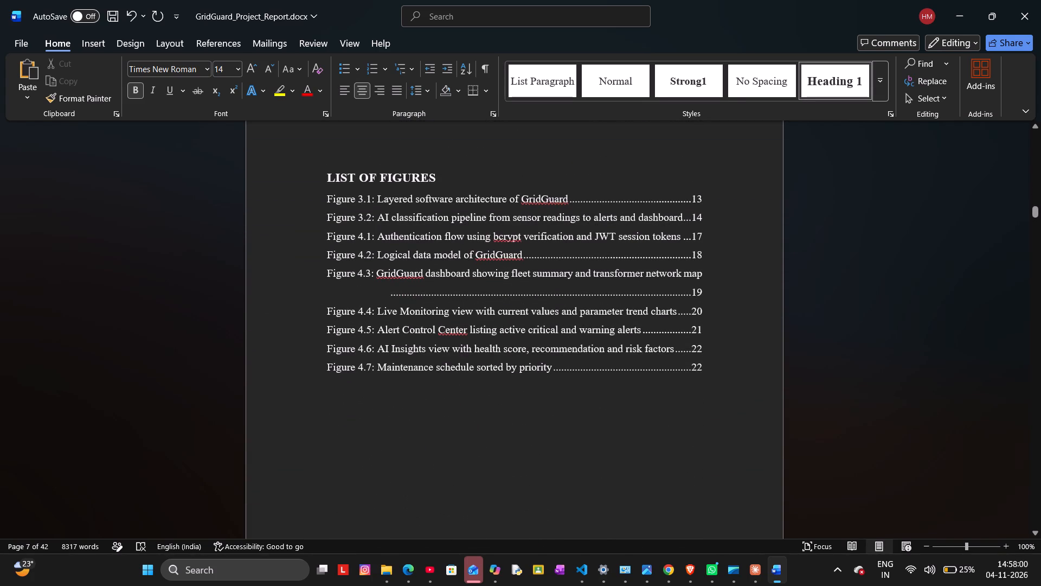
scroll(701, 255, down, 3)
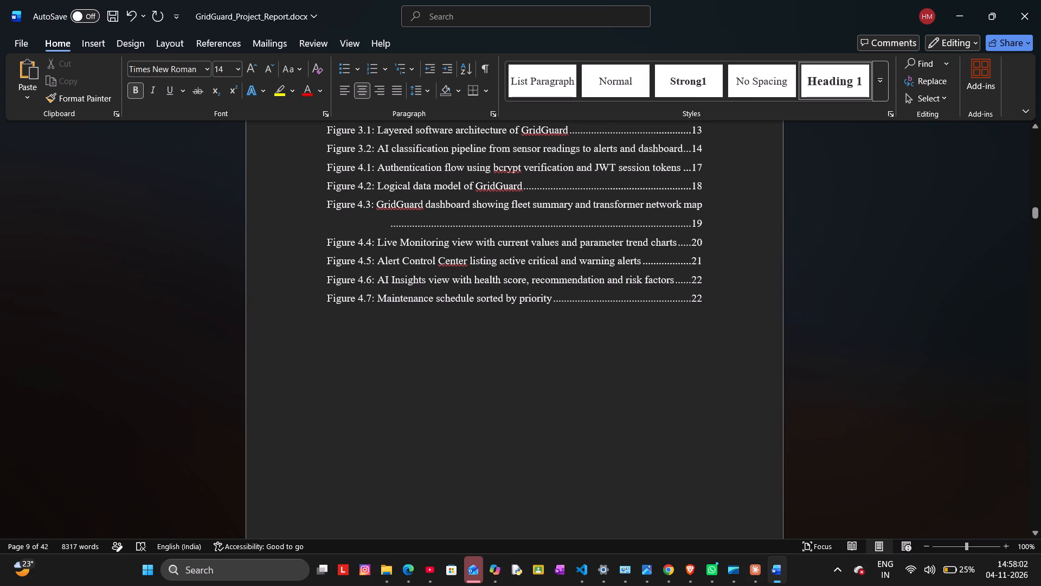
Centre the two-line CHAPTER 1 INTRODUCTION heading above section 1.1 Background and Purpose.
scroll(701, 255, down, 3)
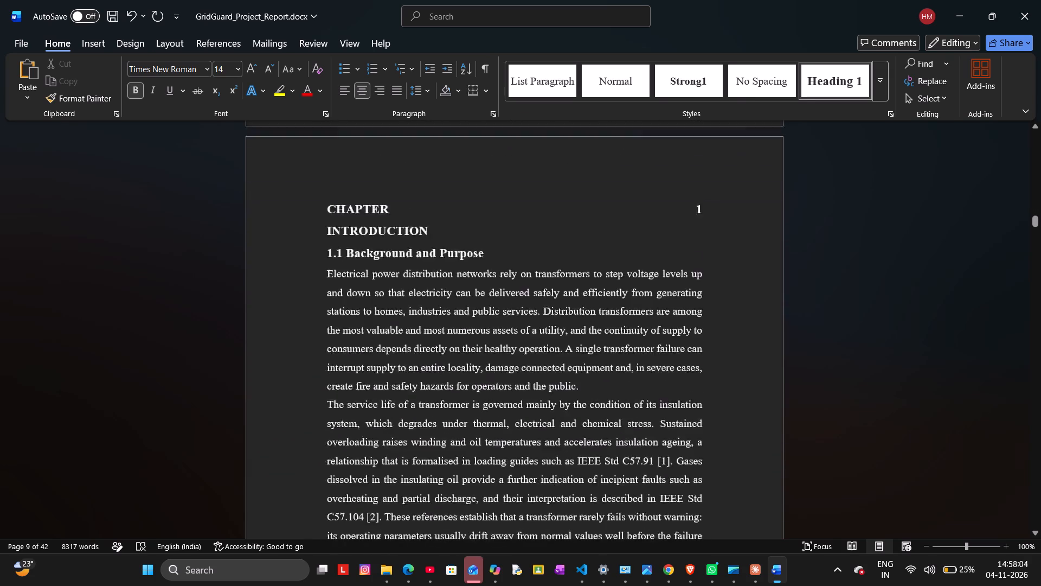
scroll(701, 255, down, 1)
scroll(530, 231, up, 1)
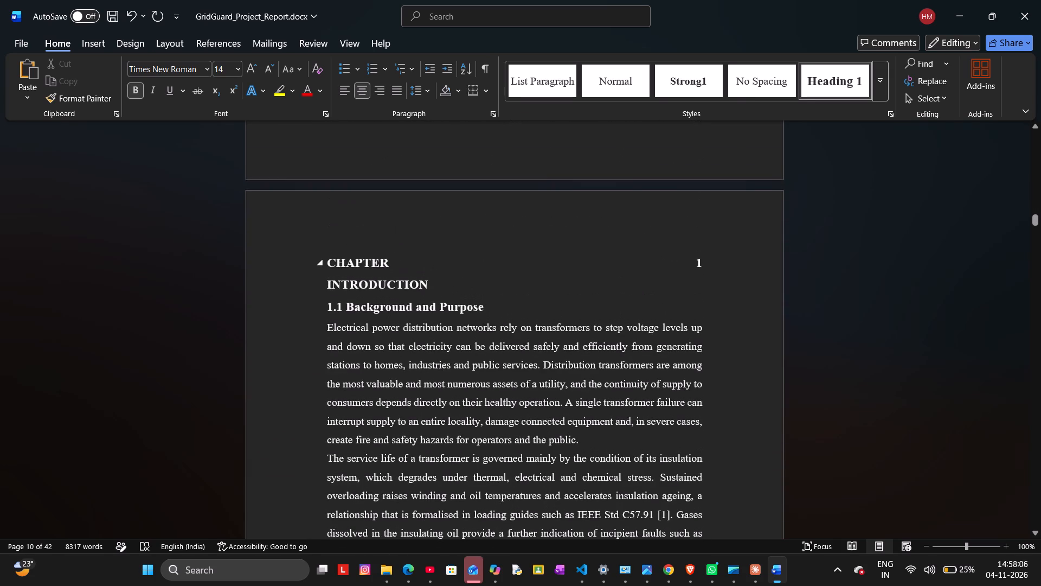
drag(327, 260, 502, 257)
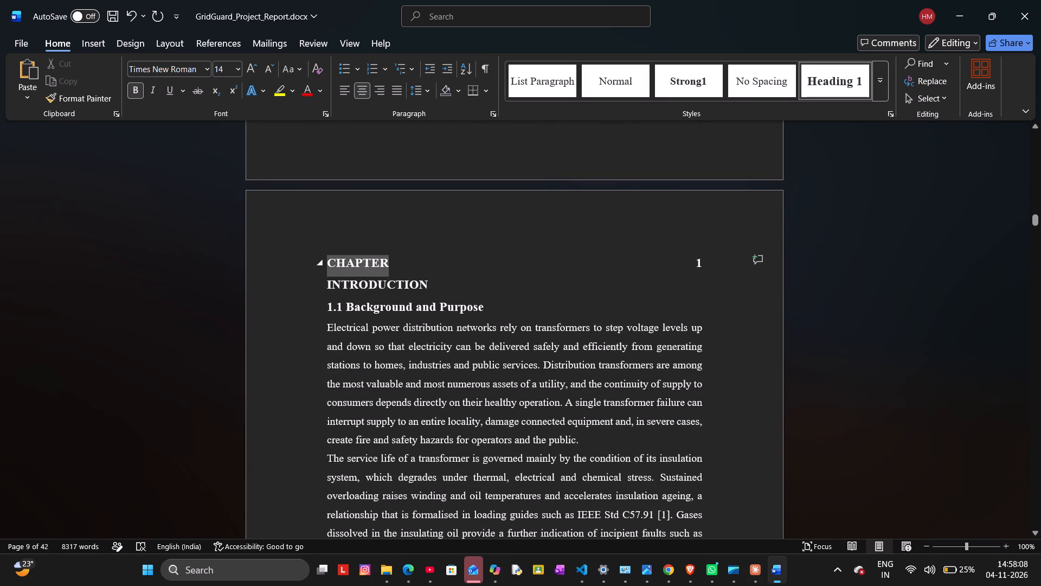
drag(502, 257, 736, 263)
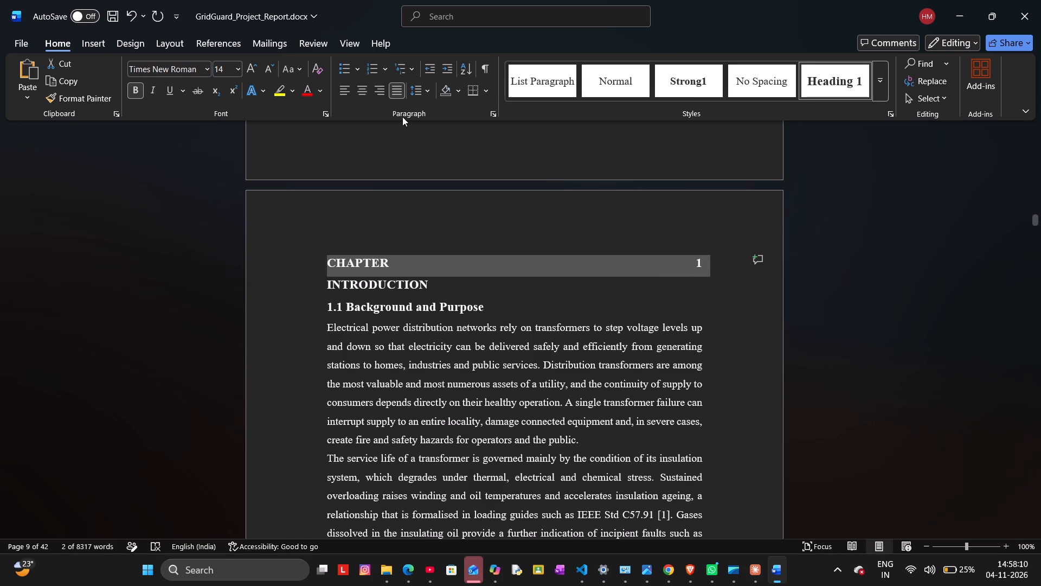
click(362, 87)
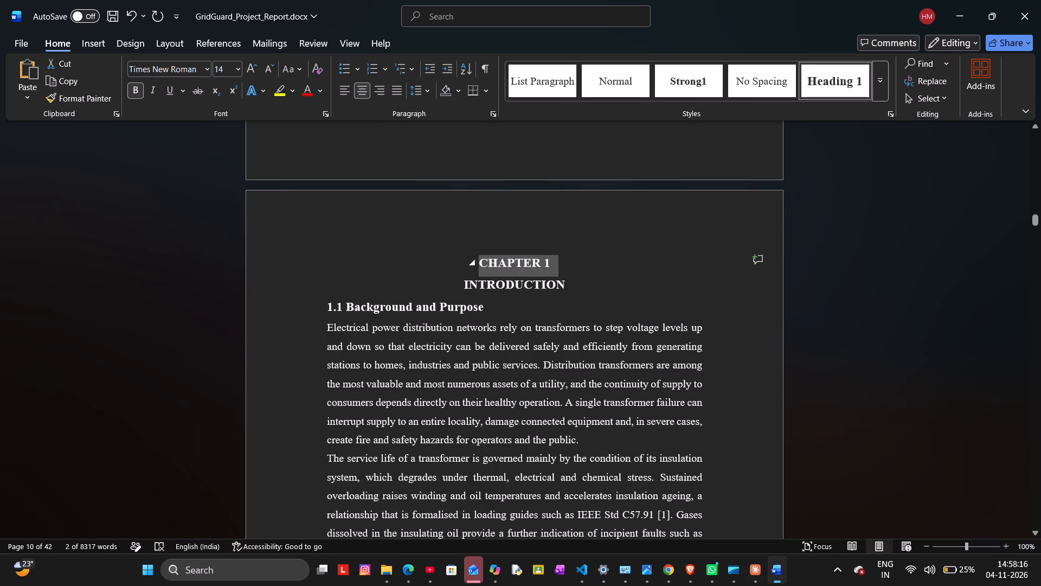
drag(458, 285, 572, 278)
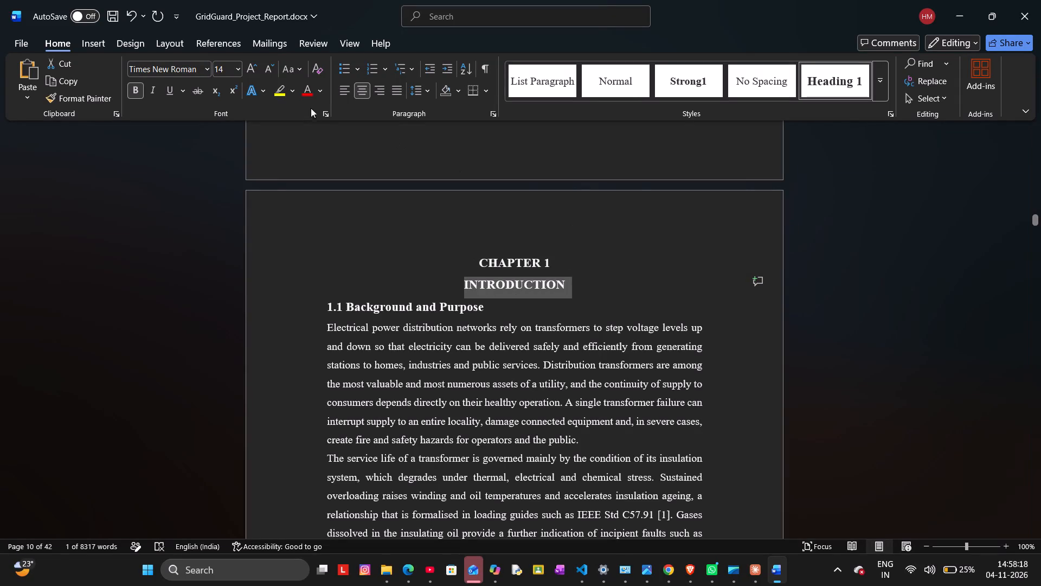
click(362, 93)
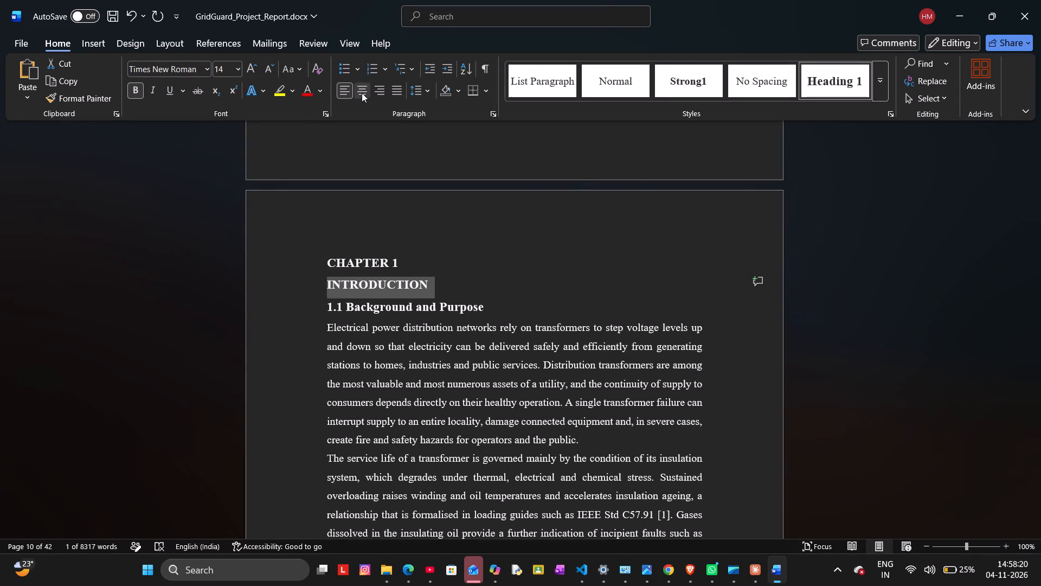
click(361, 89)
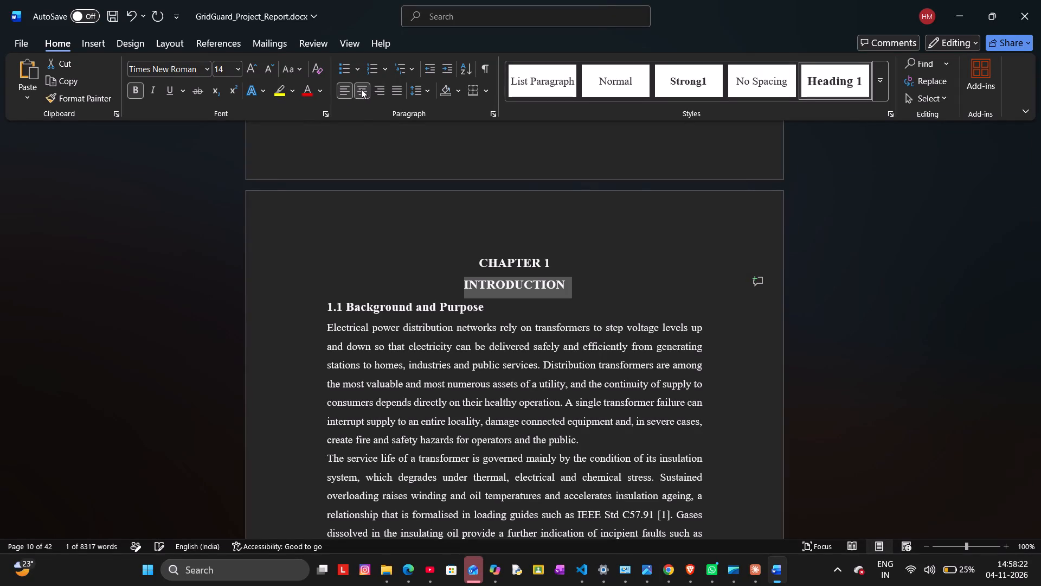
click(639, 241)
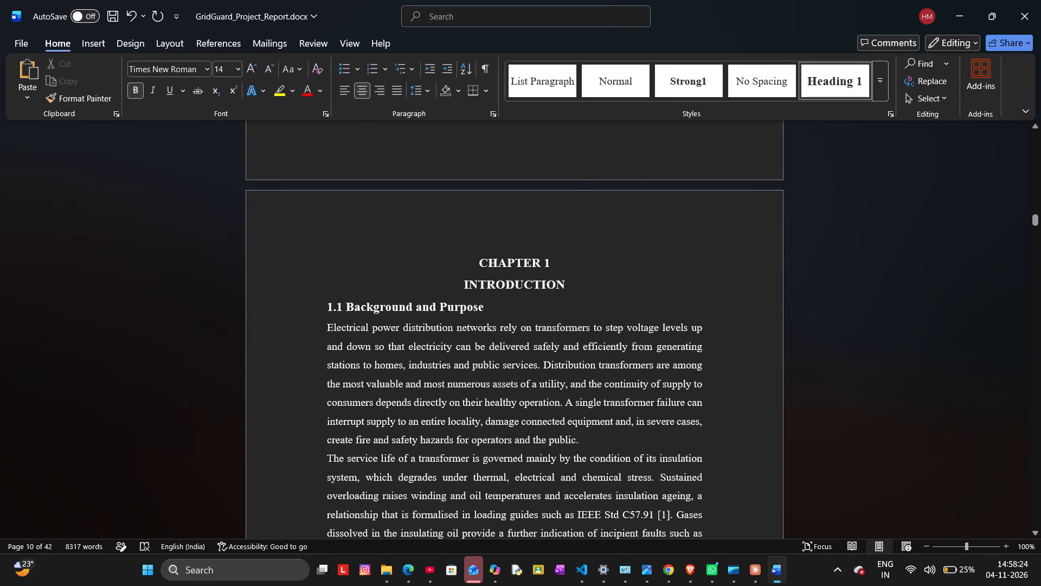
Review the alignment and spacing of the Chapter 1 text, section headings and bullet lists from section 1.1 to 1.7.
scroll(639, 241, down, 3)
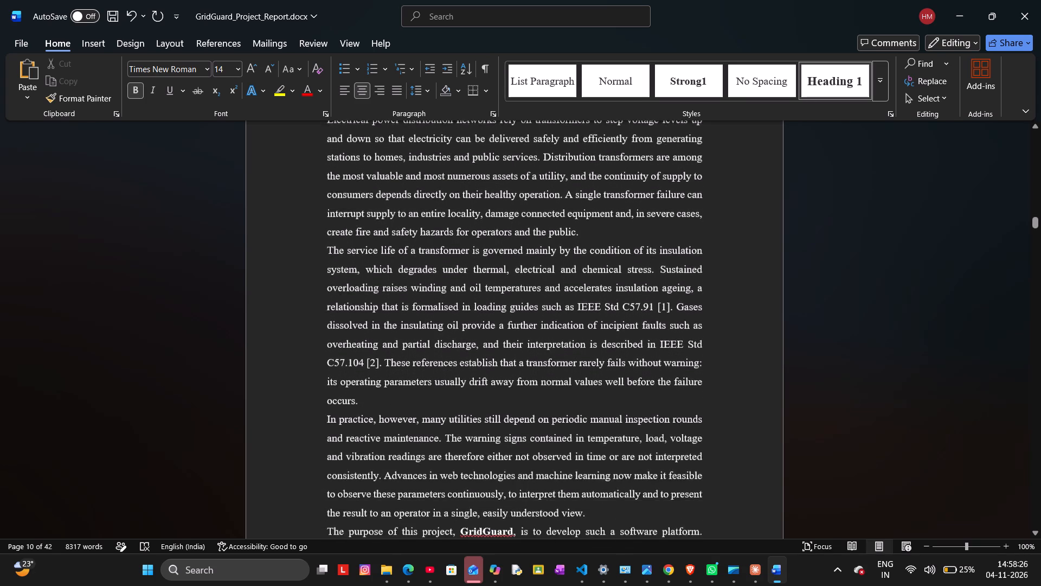
scroll(639, 241, down, 2)
scroll(639, 241, up, 1)
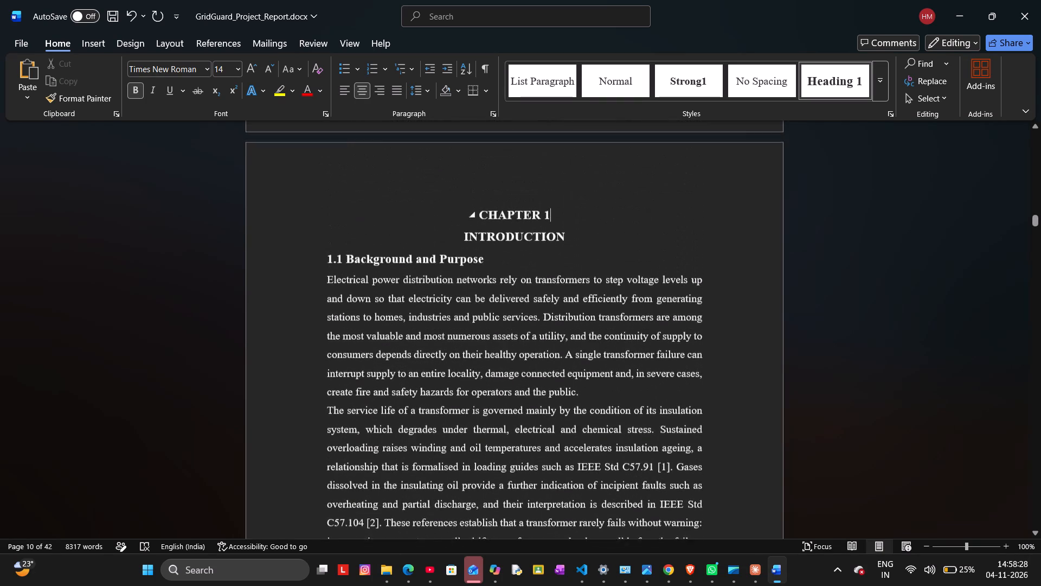
scroll(639, 241, up, 1)
scroll(639, 241, down, 2)
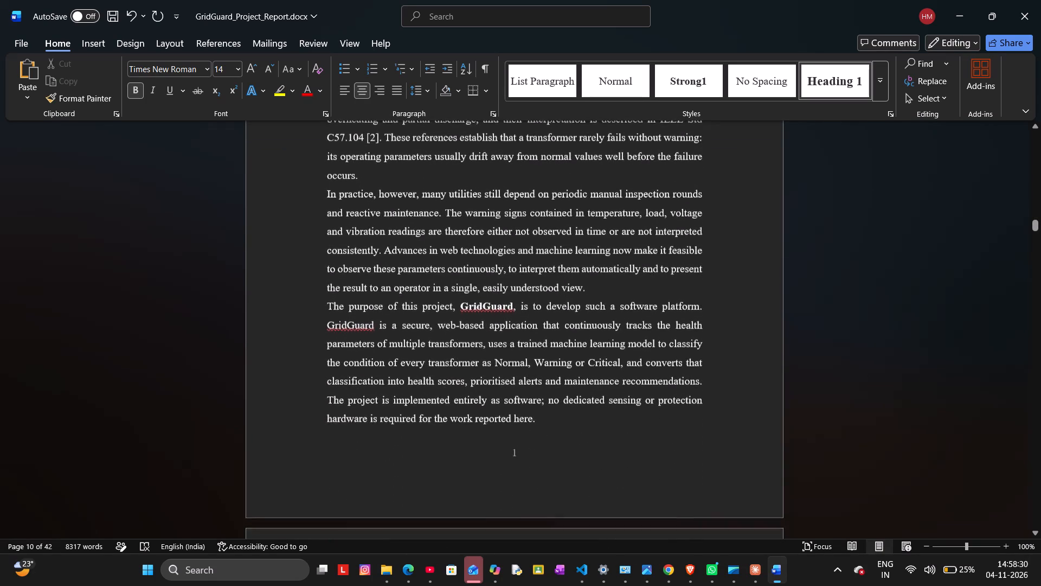
scroll(639, 241, down, 3)
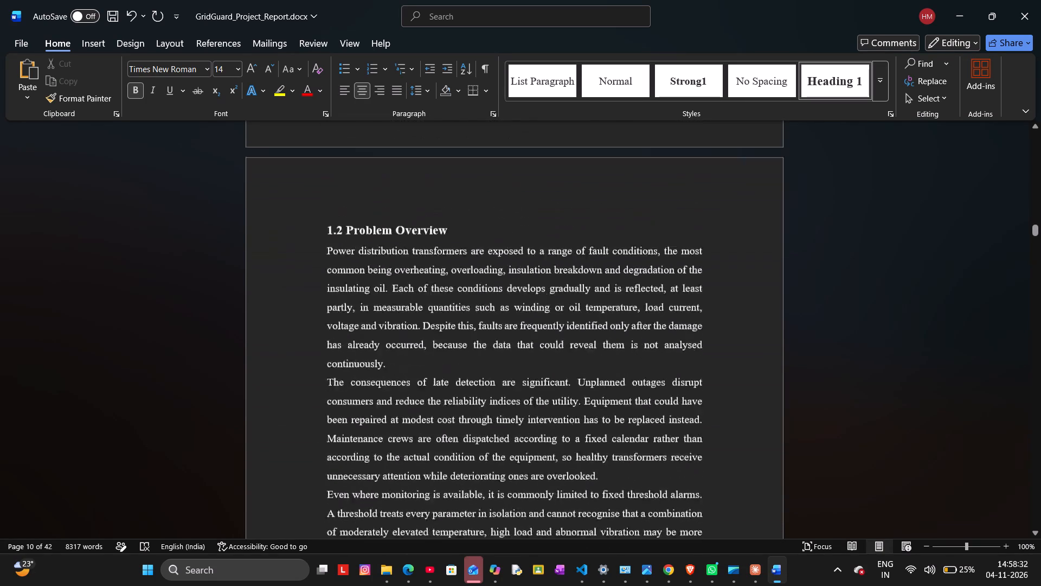
scroll(639, 241, down, 3)
scroll(639, 241, up, 4)
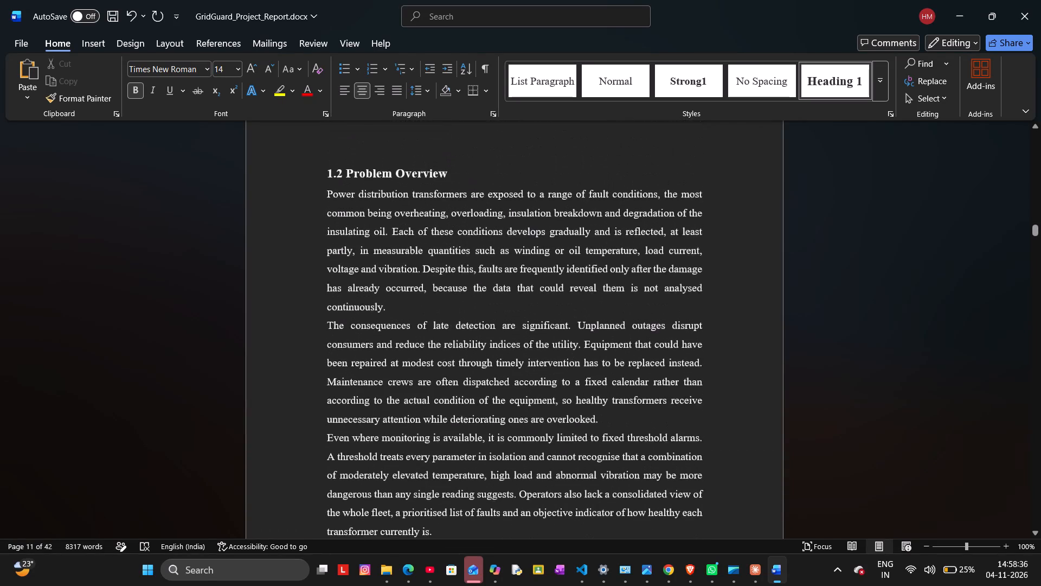
scroll(639, 241, up, 4)
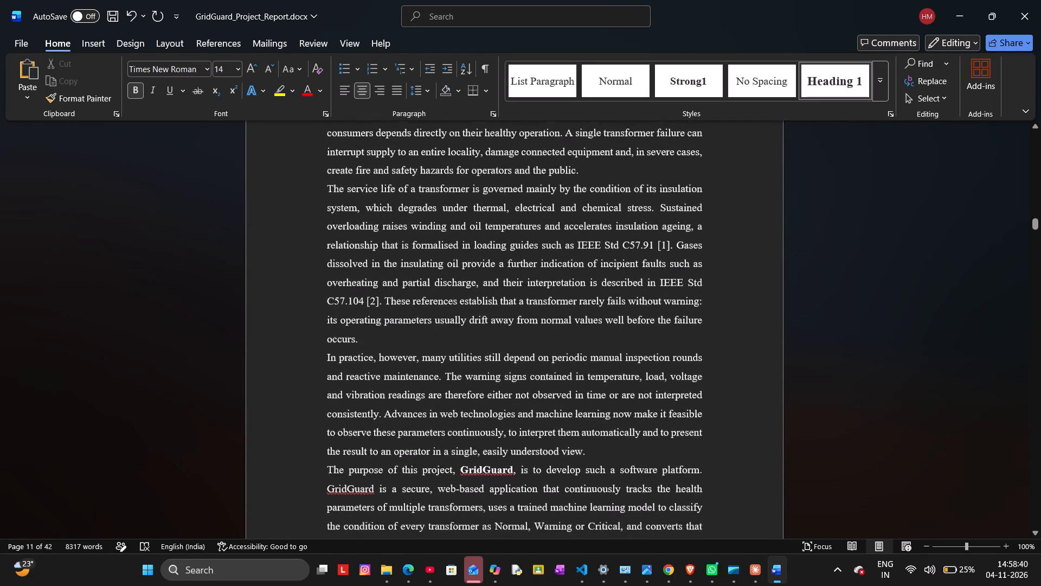
scroll(639, 241, down, 2)
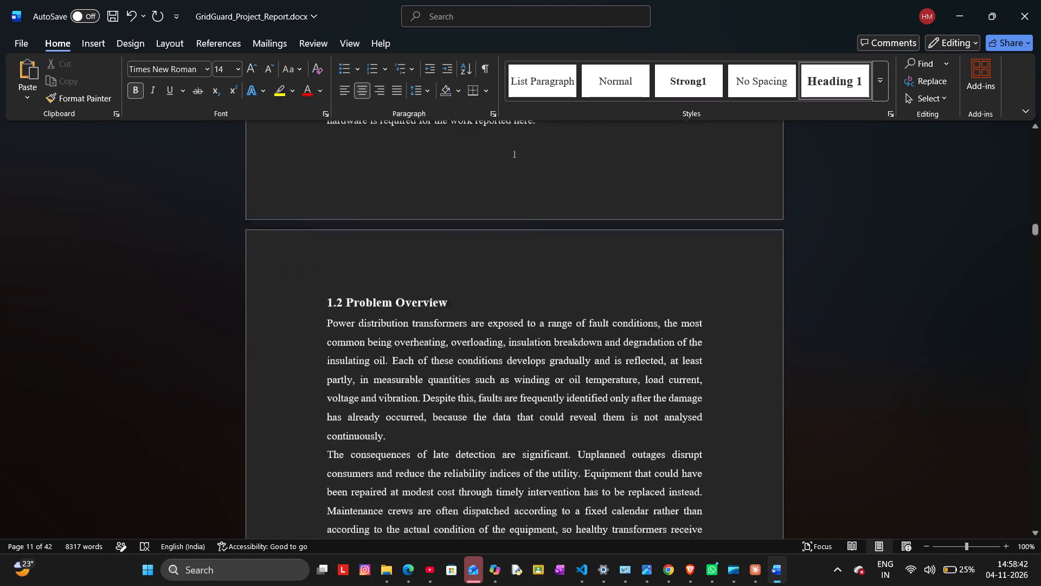
scroll(639, 241, down, 3)
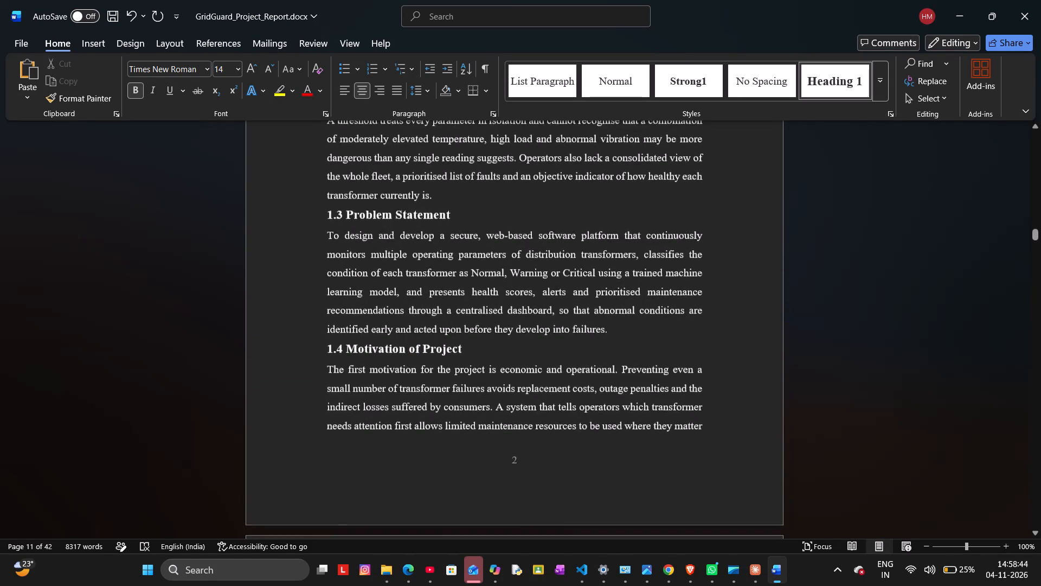
scroll(639, 241, down, 4)
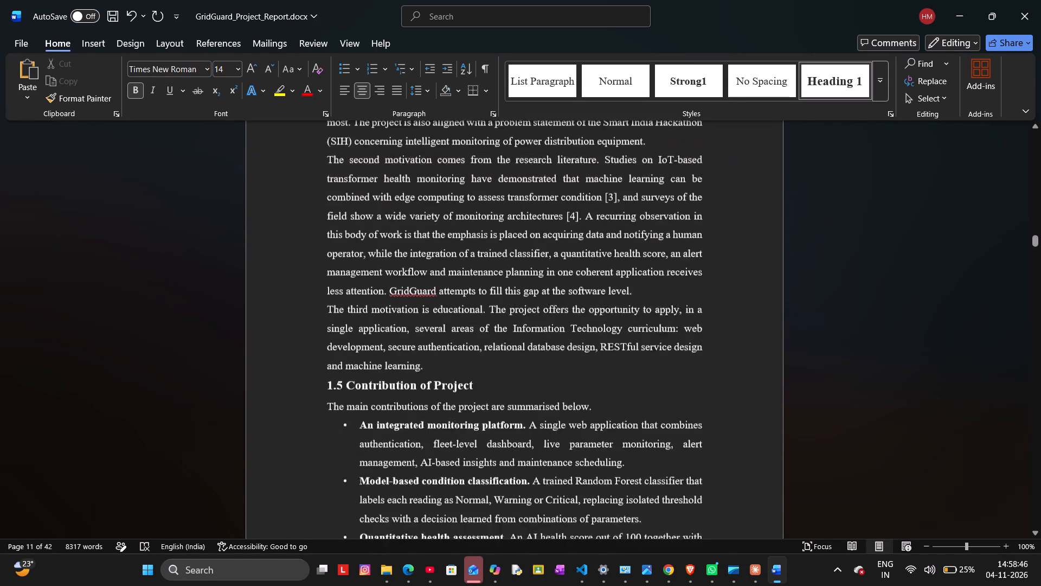
scroll(639, 241, down, 2)
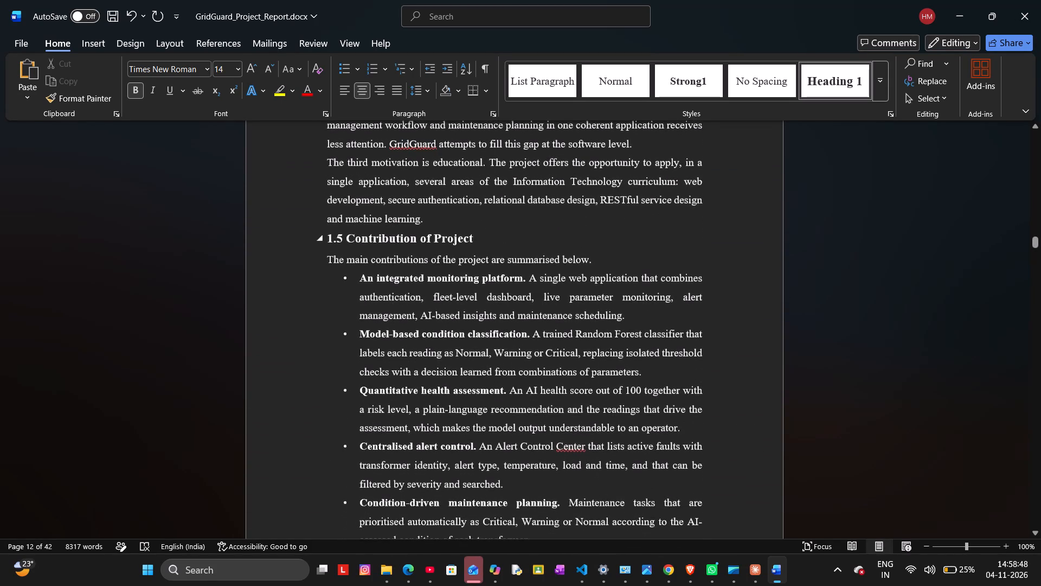
scroll(639, 241, down, 4)
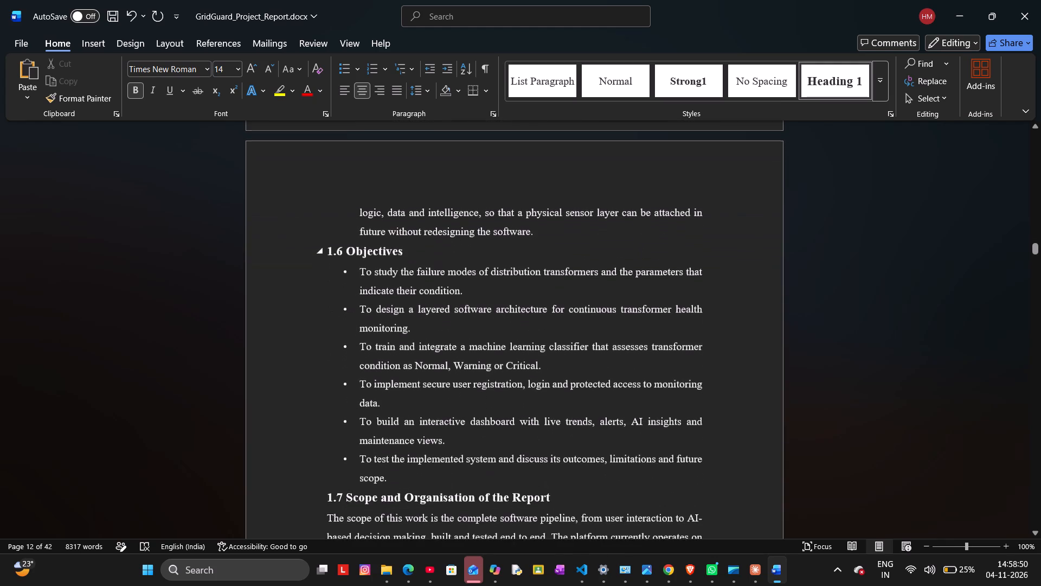
scroll(639, 241, down, 1)
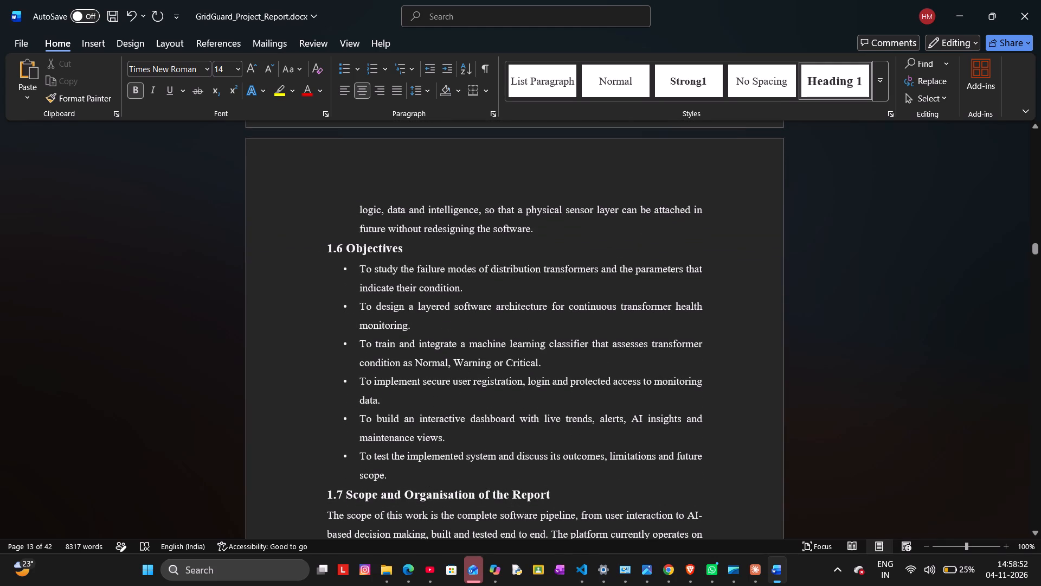
scroll(397, 239, down, 1)
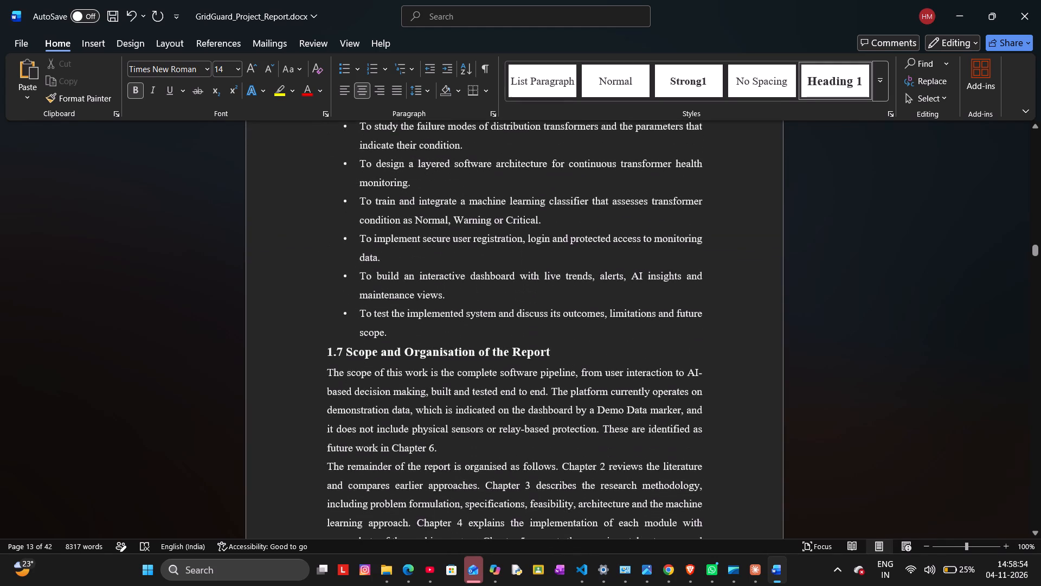
scroll(397, 239, up, 2)
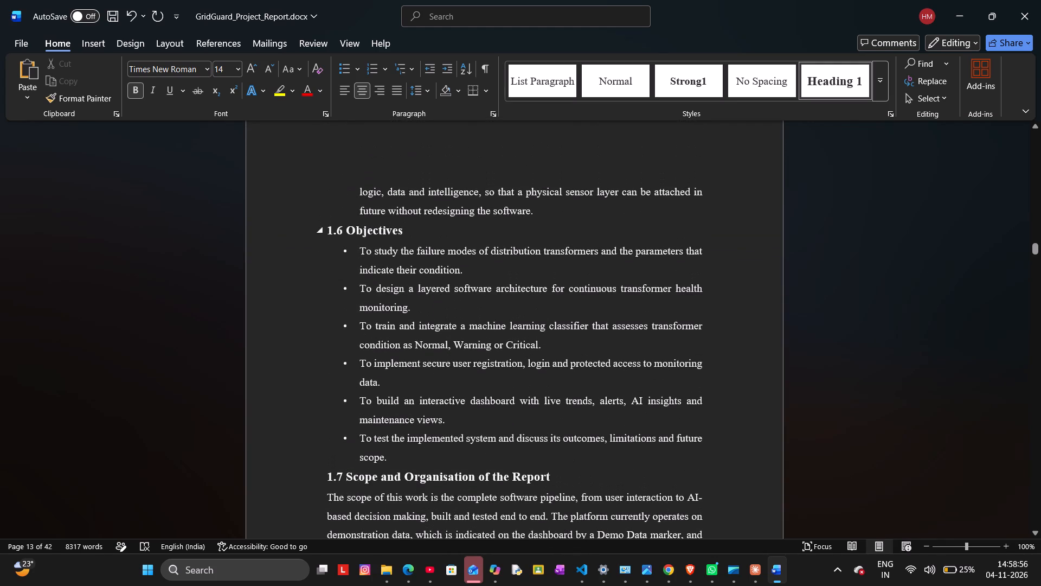
scroll(397, 239, up, 1)
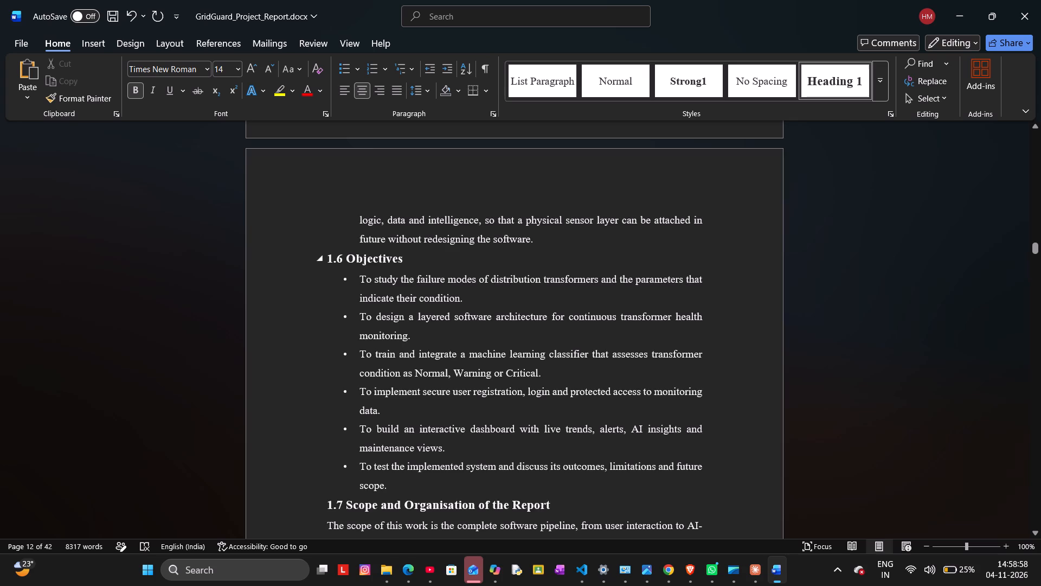
Centre the two-line CHAPTER 2 REVIEW OF LITERATURE heading above section 2.1 Project Perspective.
scroll(381, 271, down, 4)
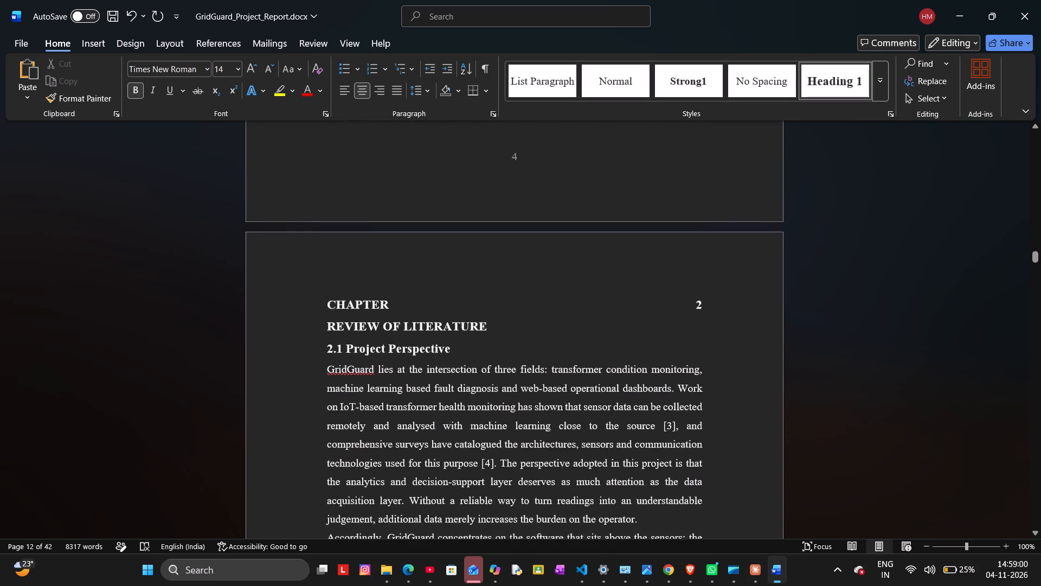
scroll(381, 271, down, 2)
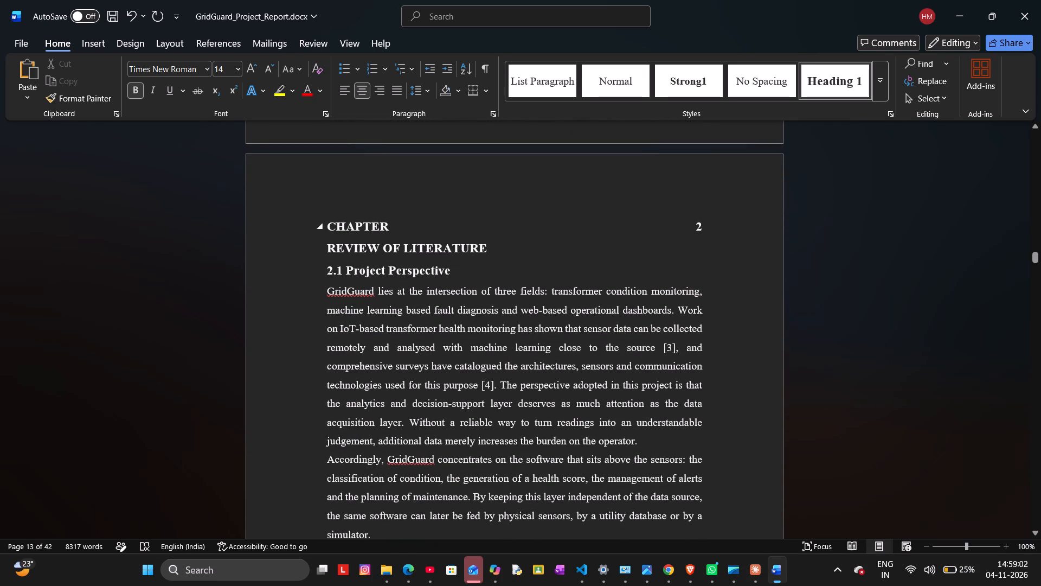
drag(327, 225, 713, 213)
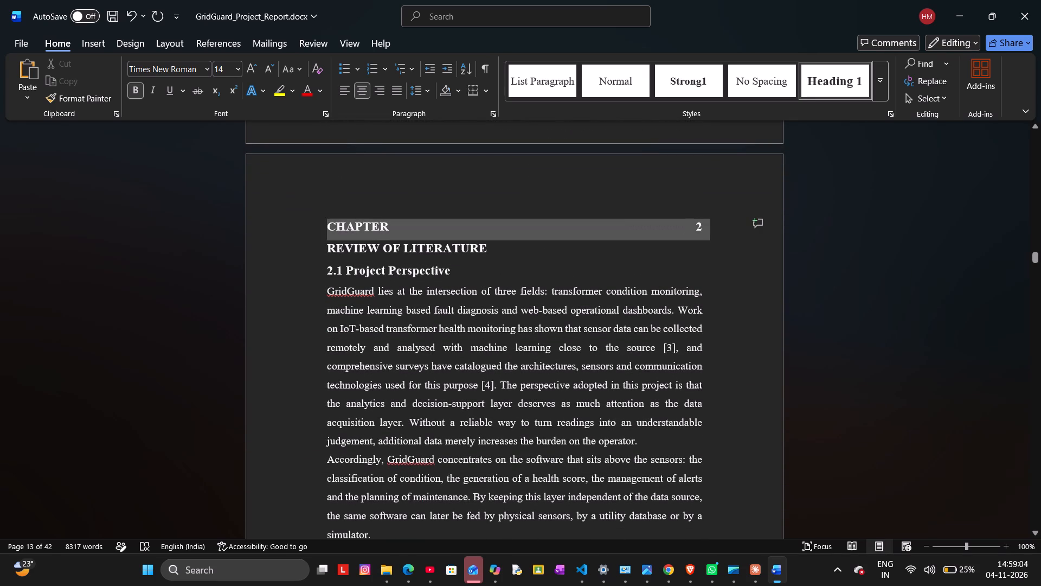
drag(713, 213, 712, 213)
click(363, 89)
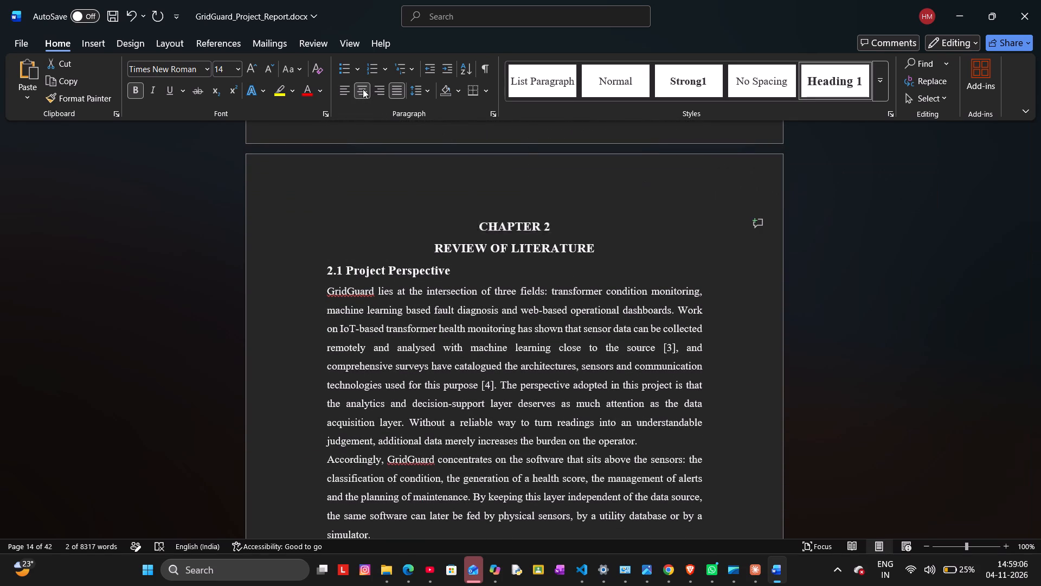
Review the alignment and spacing of the Chapter 2 text, section headings and bullet list from section 2.1 to 2.5.
scroll(591, 294, down, 1)
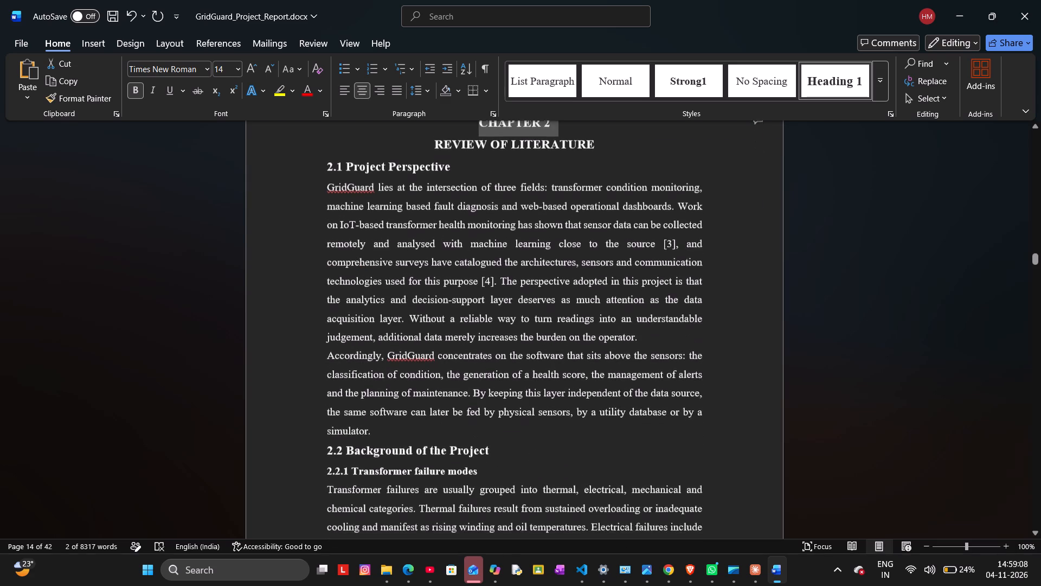
scroll(591, 294, down, 3)
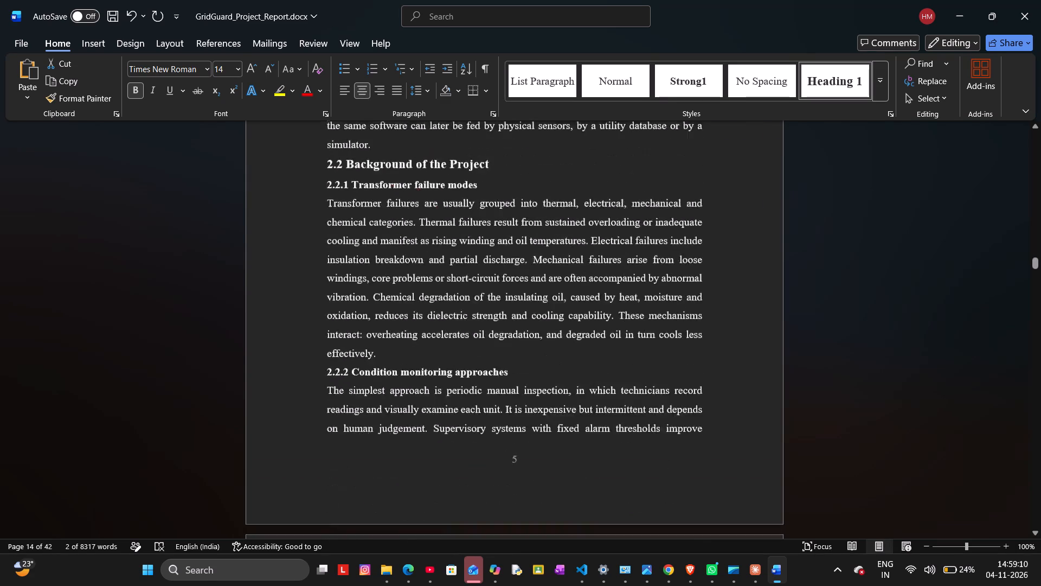
scroll(591, 294, down, 5)
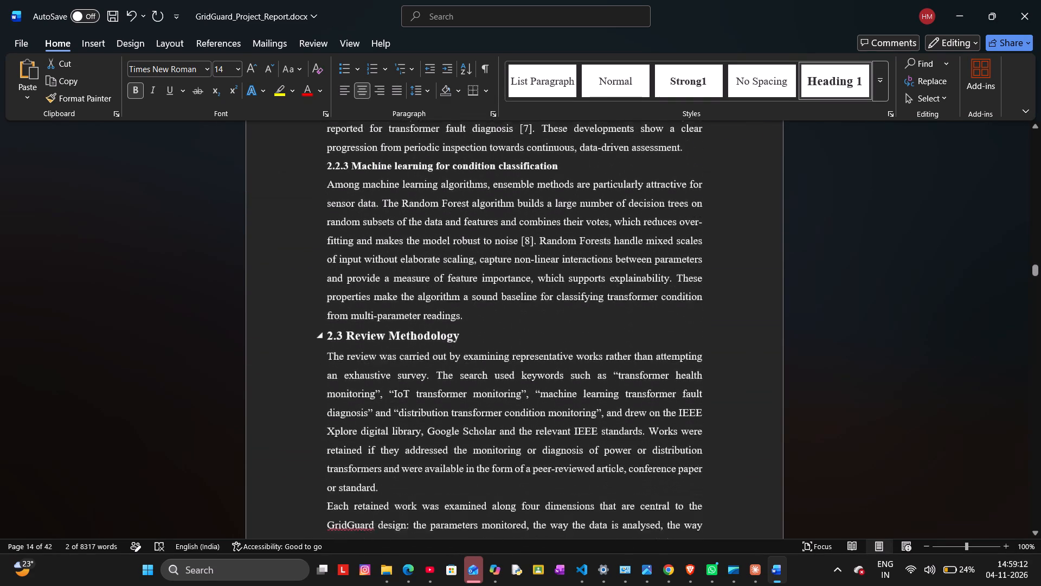
scroll(591, 294, down, 3)
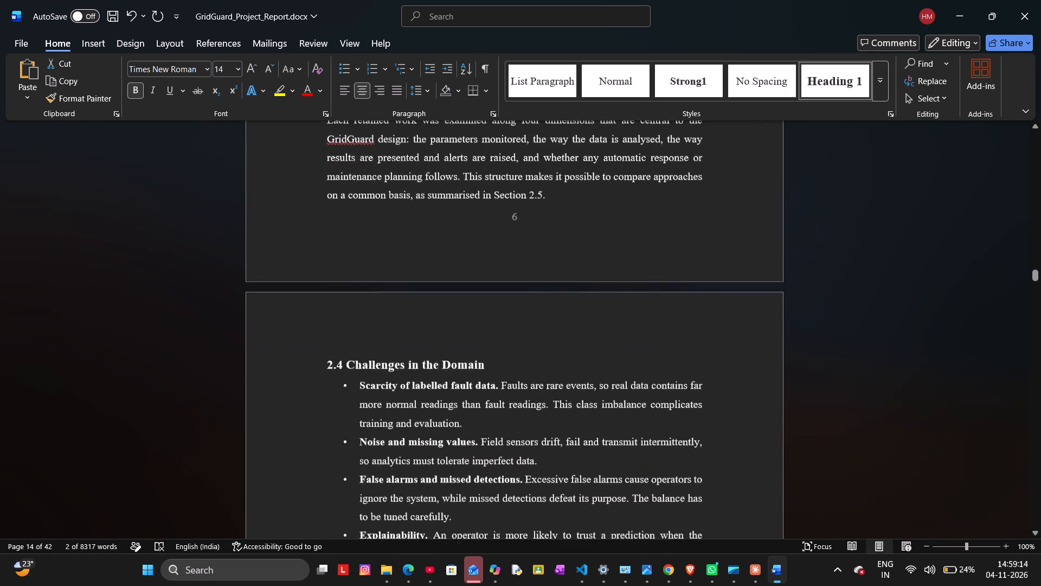
scroll(591, 294, down, 4)
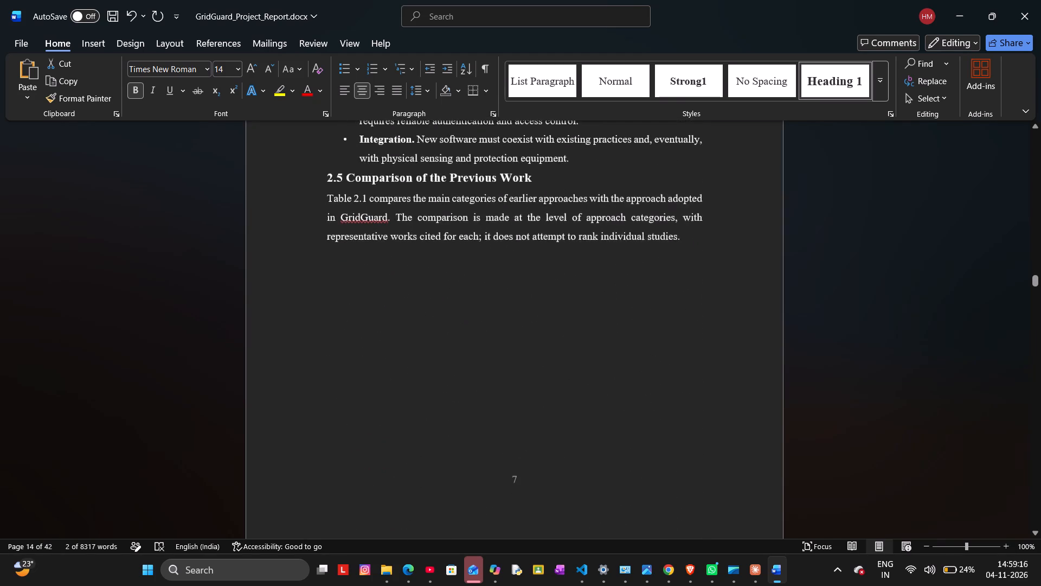
Examine the layout of the comparison table in section 2.5 and the page space from there to the CHAPTER 3 heading.
scroll(591, 294, down, 3)
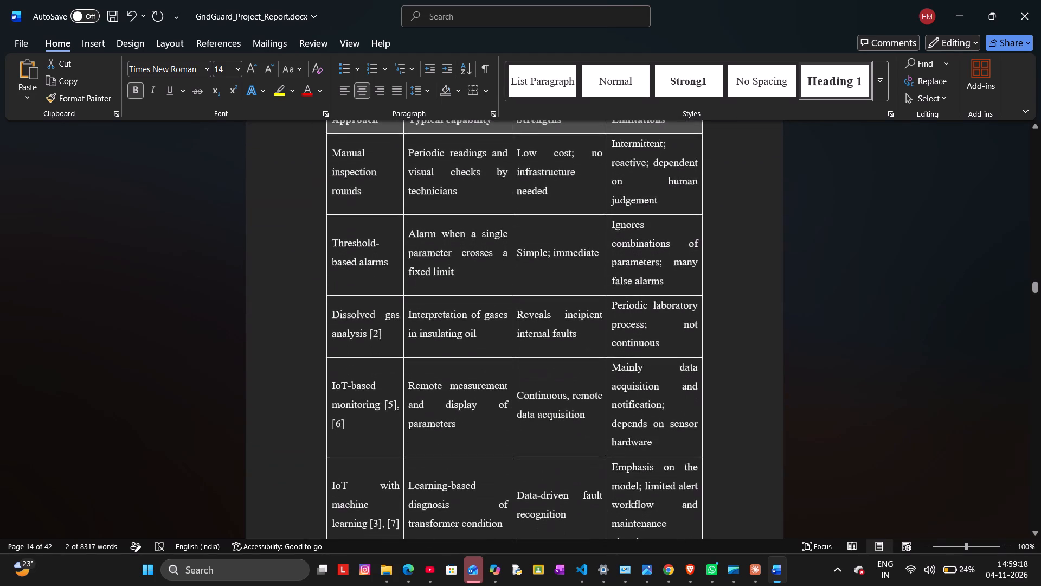
scroll(591, 294, down, 3)
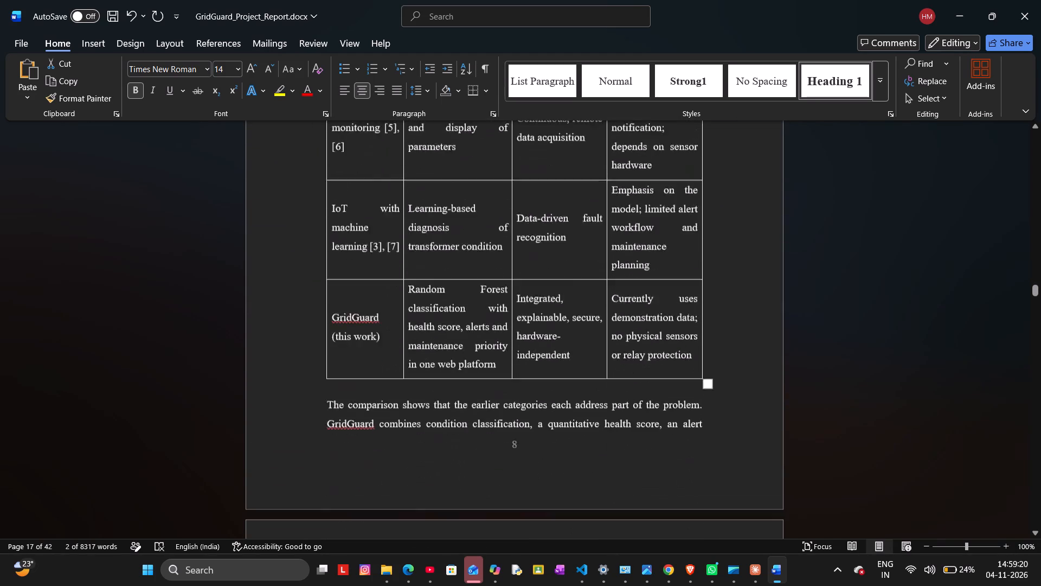
scroll(591, 294, down, 3)
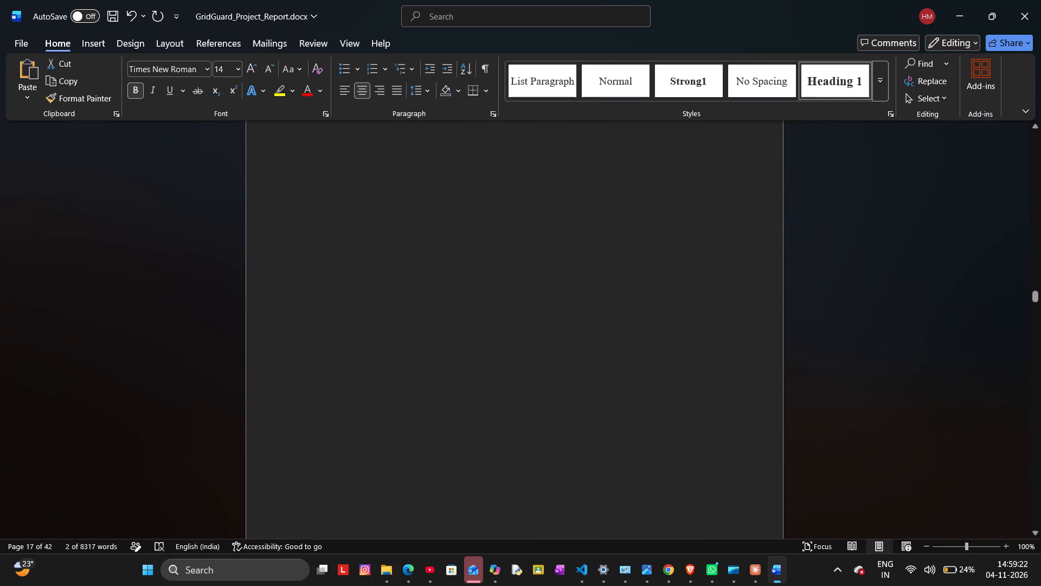
scroll(591, 294, down, 2)
scroll(591, 294, up, 5)
scroll(591, 294, down, 7)
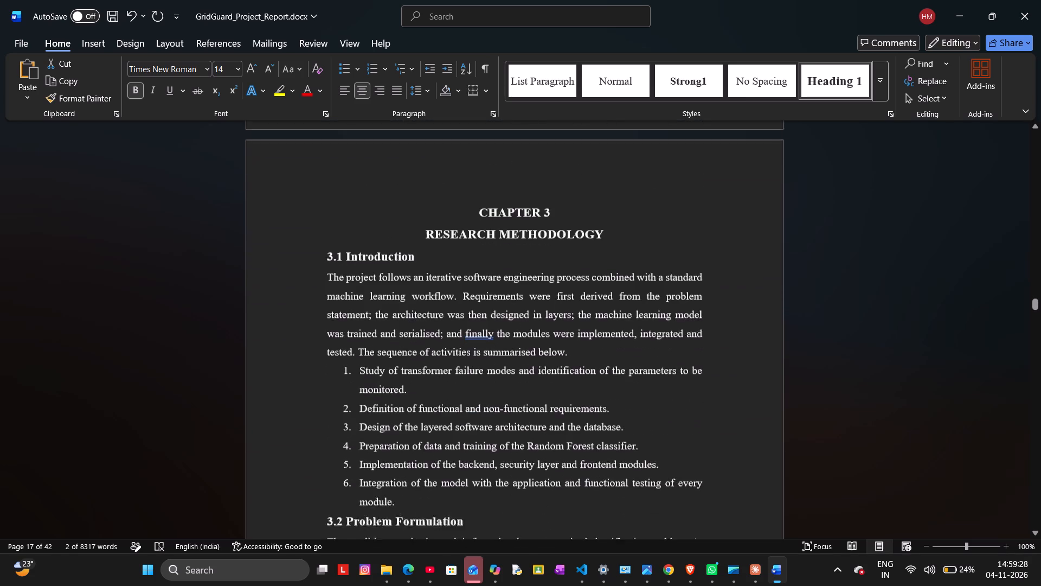
Review the layout of sections 3.1 to 3.3, including the numbered list, the transformer parameter table and Table 3.2.
scroll(591, 294, down, 3)
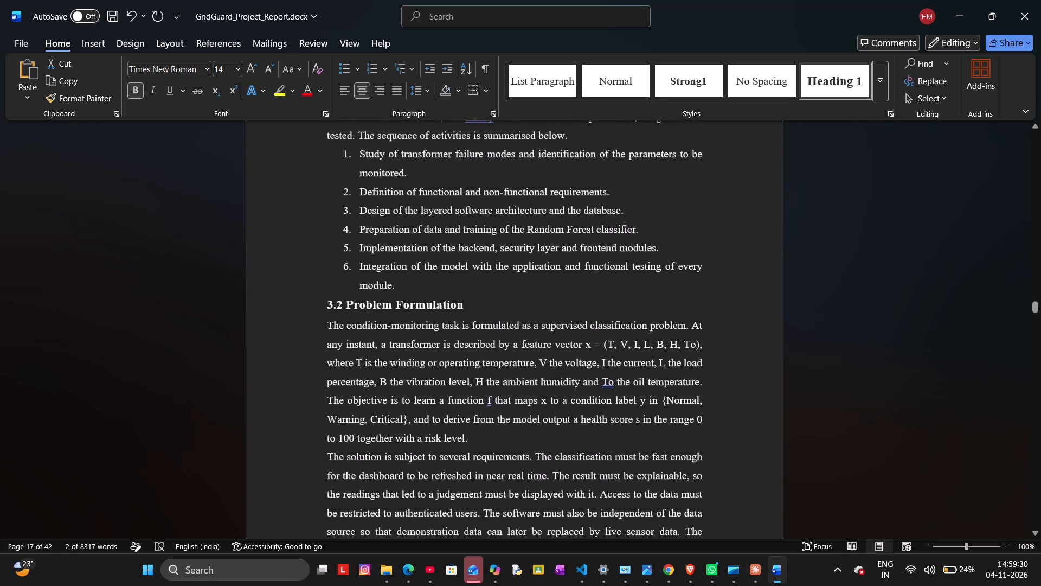
scroll(591, 294, down, 4)
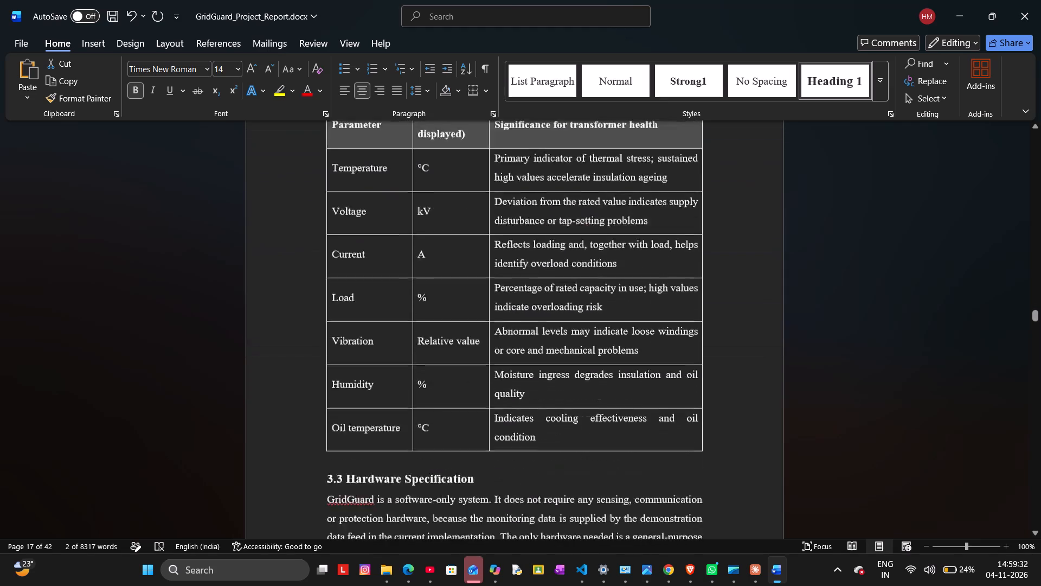
scroll(591, 294, down, 4)
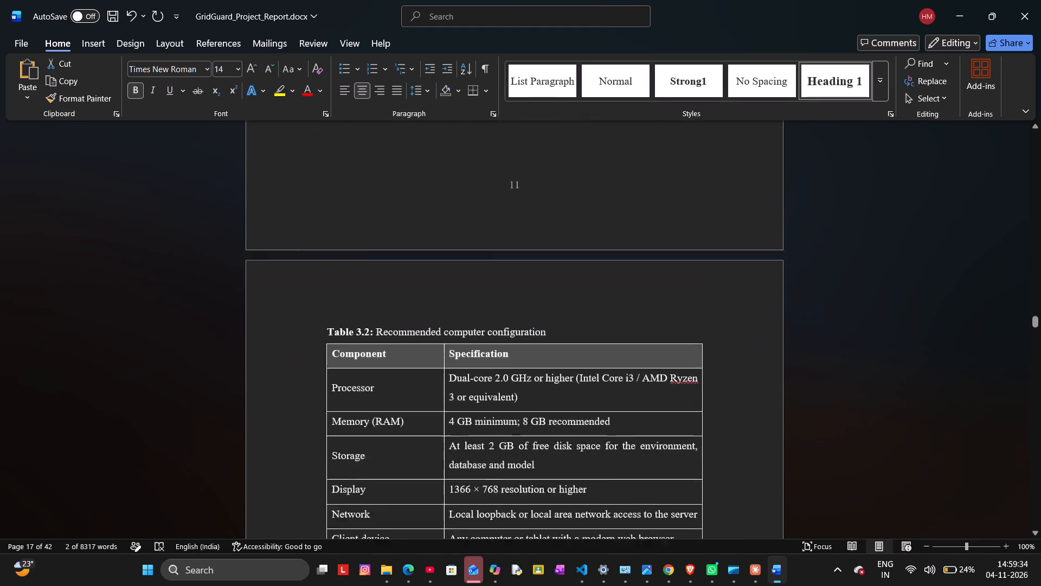
scroll(591, 294, down, 1)
scroll(591, 294, up, 1)
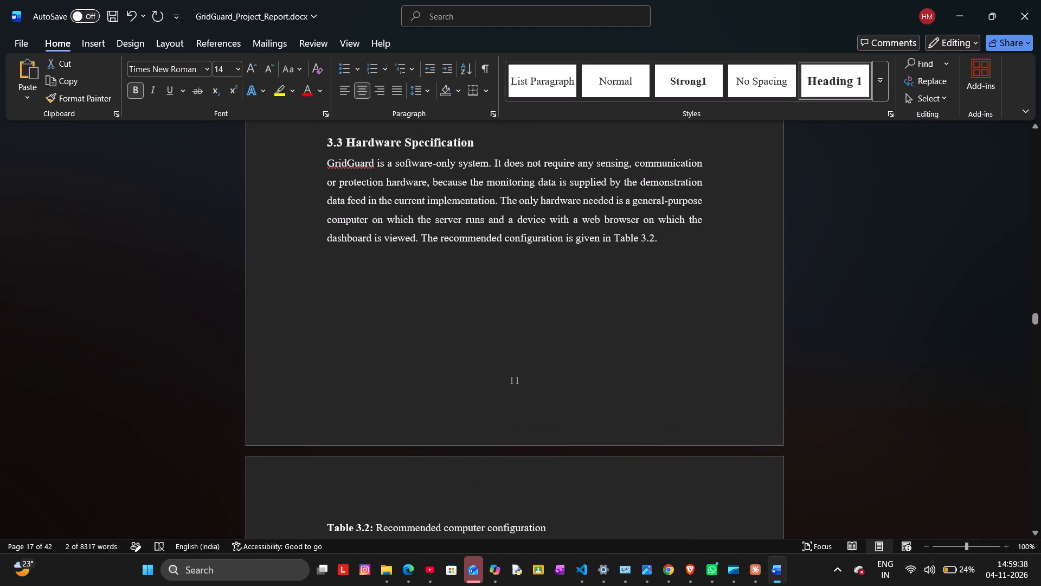
scroll(591, 294, up, 1)
scroll(591, 294, down, 1)
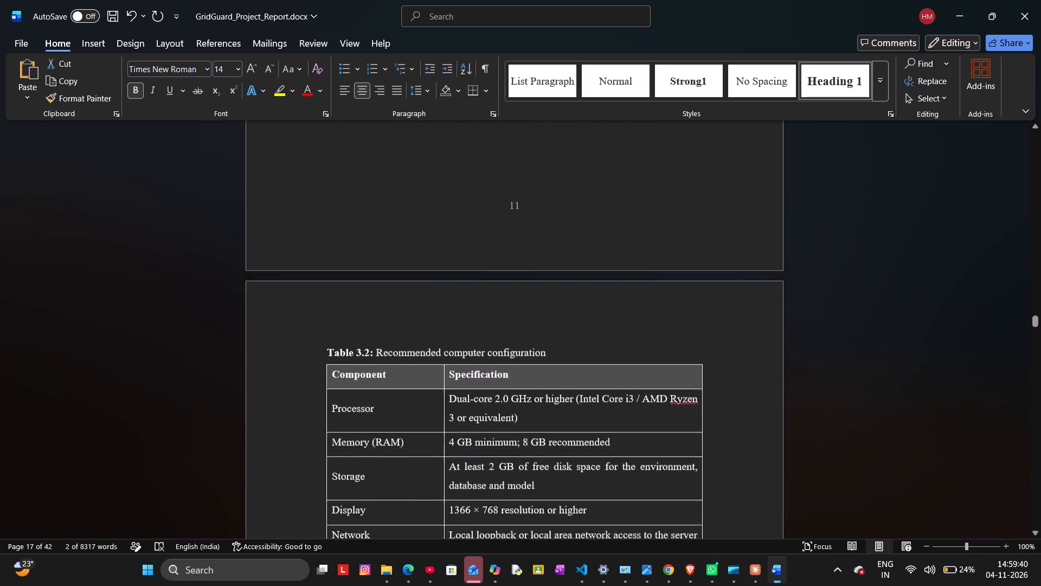
scroll(591, 294, down, 2)
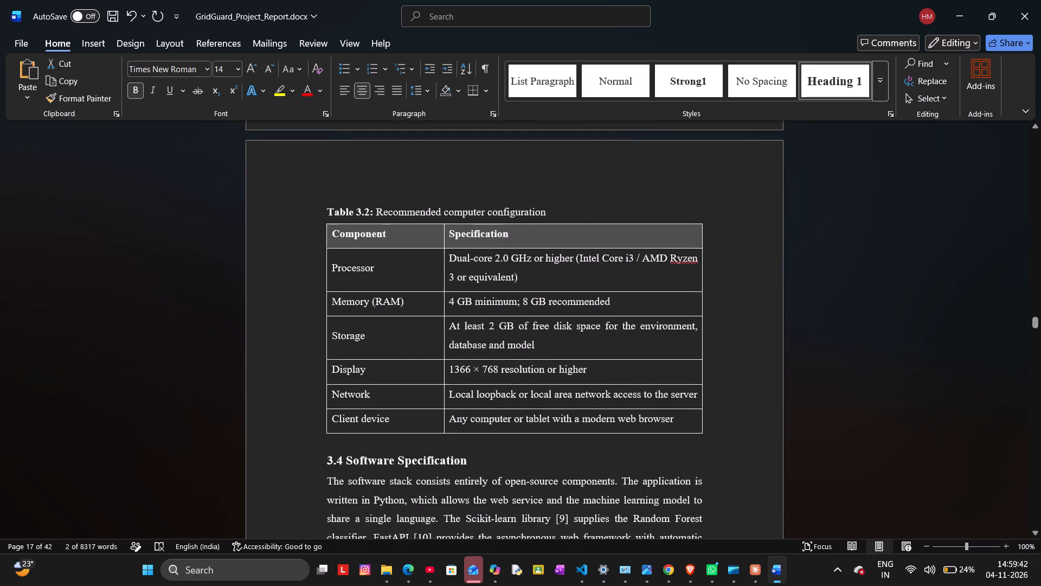
scroll(591, 294, down, 1)
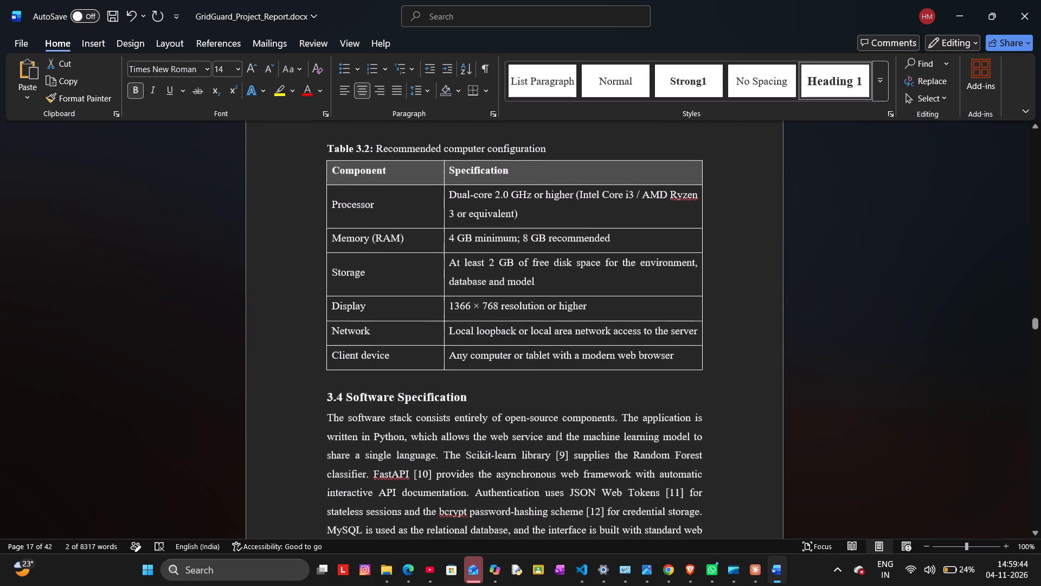
Review the alignment and spacing of section 3.4, Table 3.3 and the feasibility subsections under 3.5.
scroll(591, 294, down, 2)
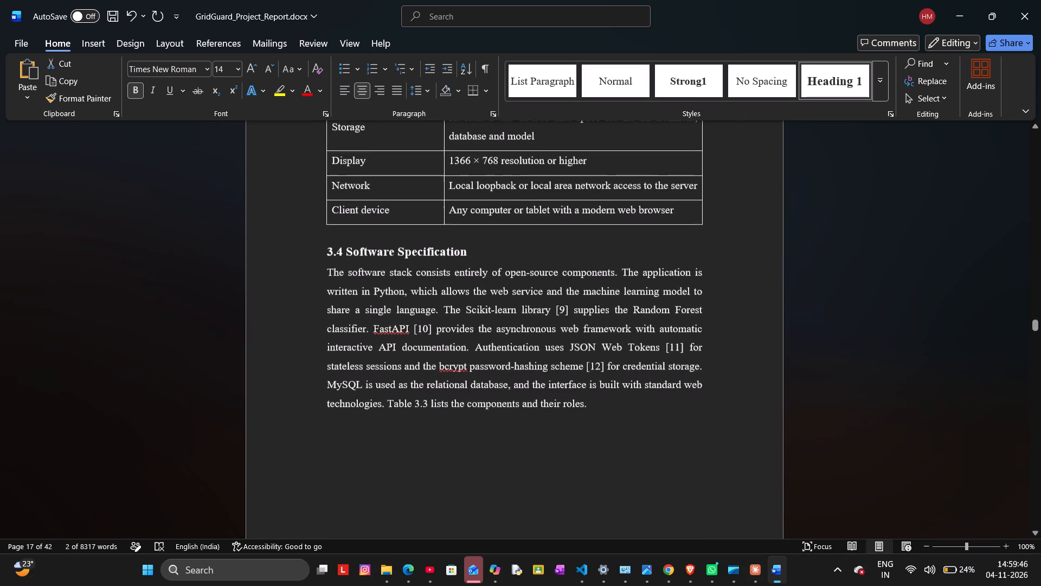
scroll(591, 294, down, 2)
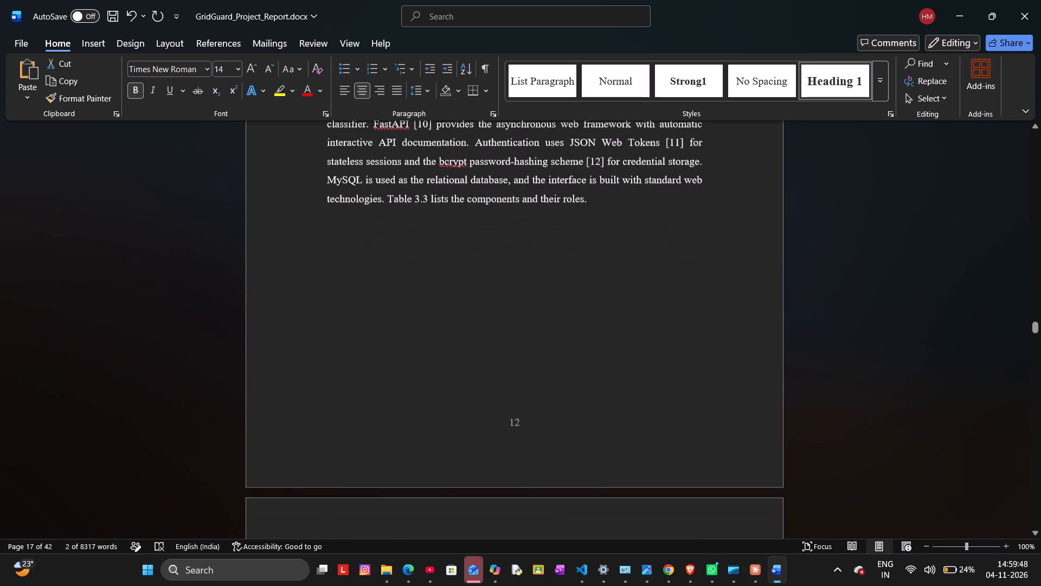
scroll(591, 294, down, 4)
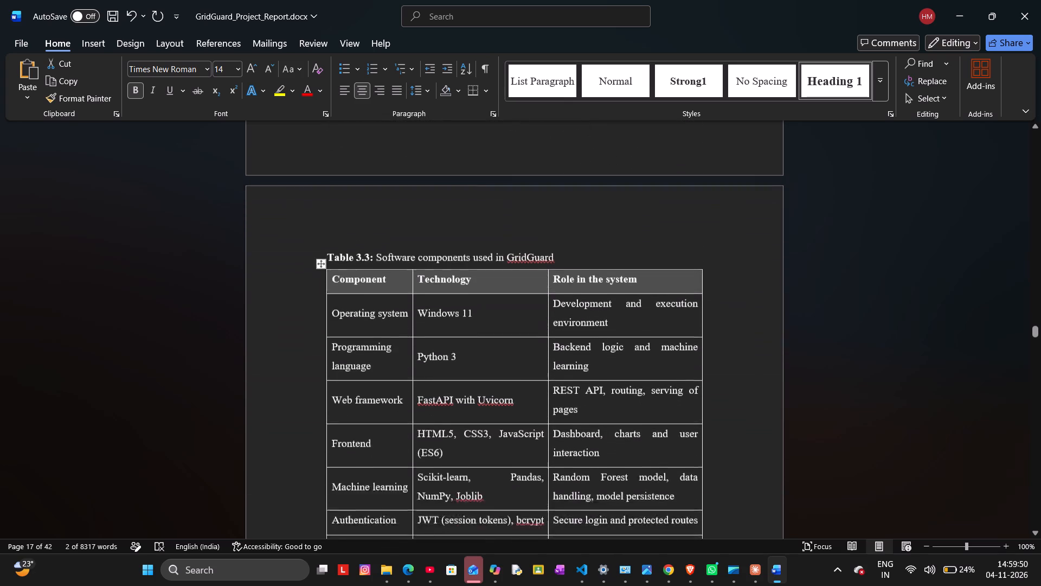
scroll(591, 294, down, 2)
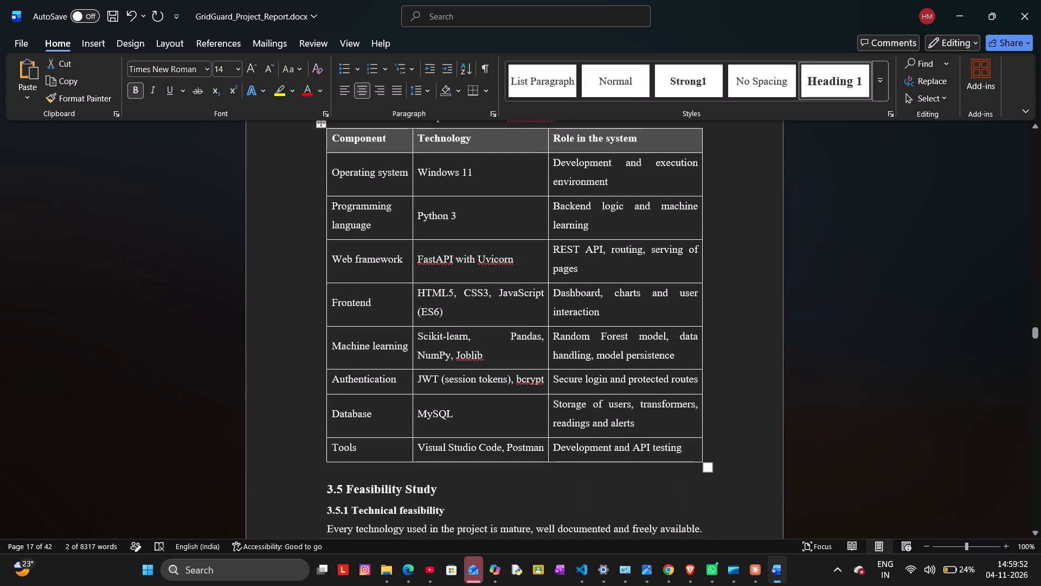
scroll(591, 294, down, 1)
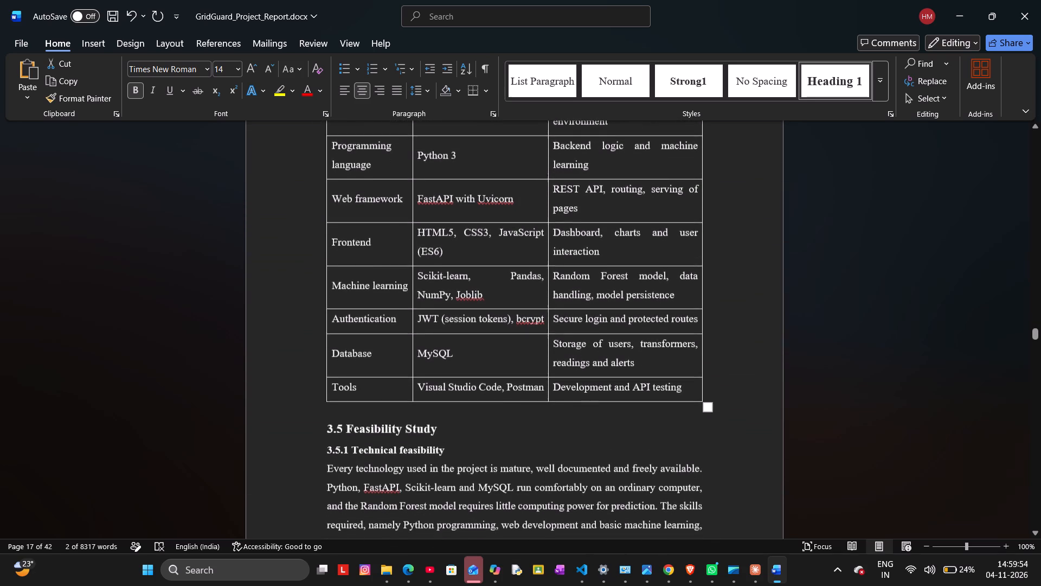
scroll(591, 294, down, 2)
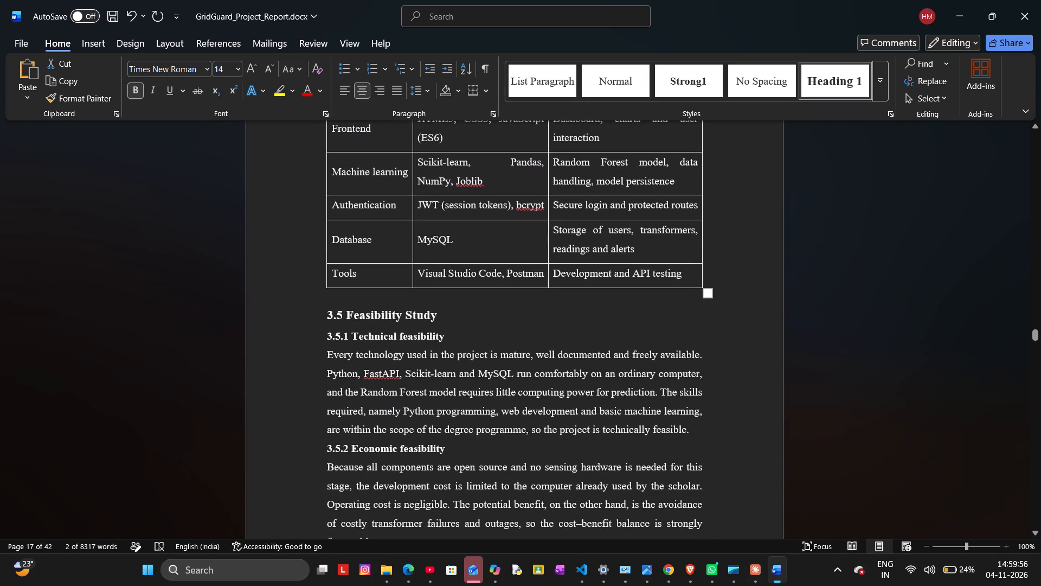
scroll(591, 294, down, 1)
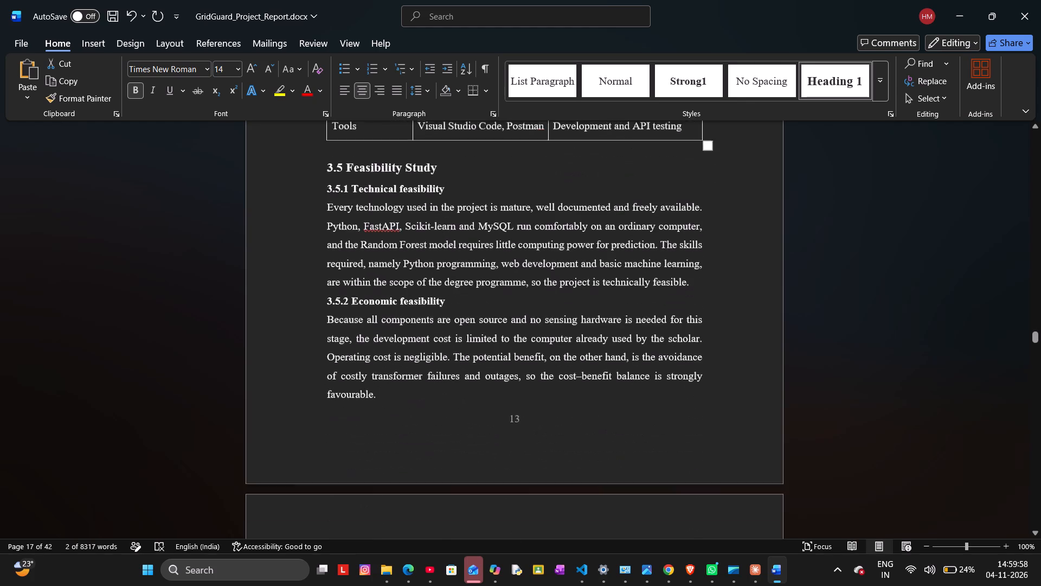
scroll(591, 294, down, 4)
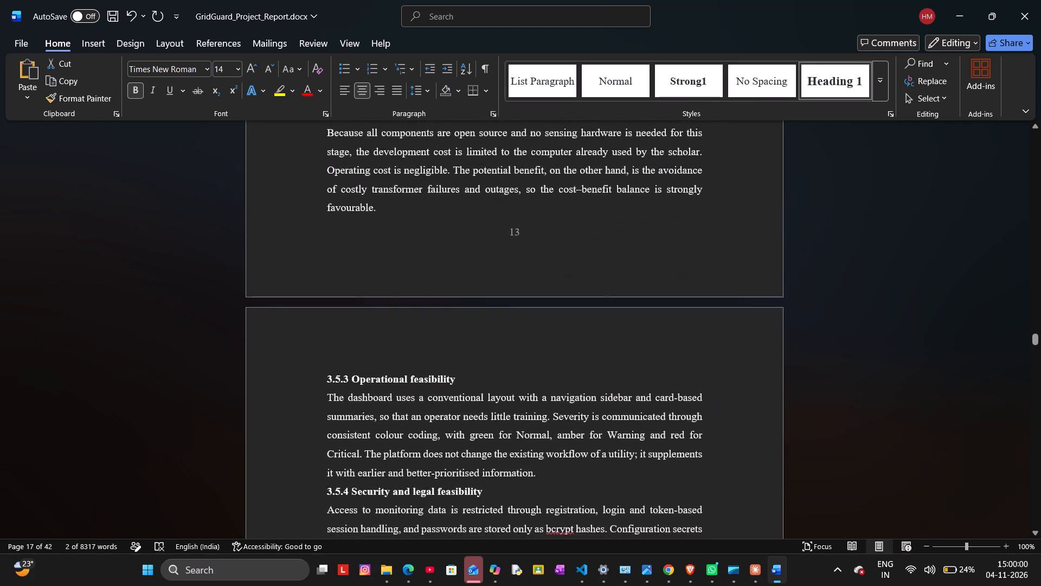
scroll(591, 294, down, 4)
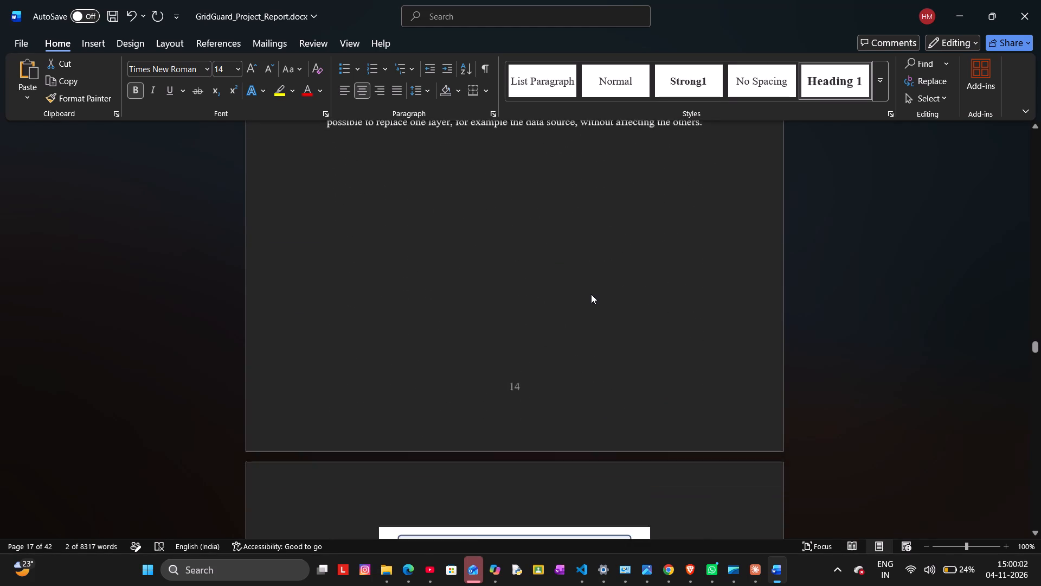
Check the alignment of Figures 3.1 and 3.2, their captions and the section 3.7 text, continuing to the CHAPTER 4 heading.
scroll(591, 294, down, 2)
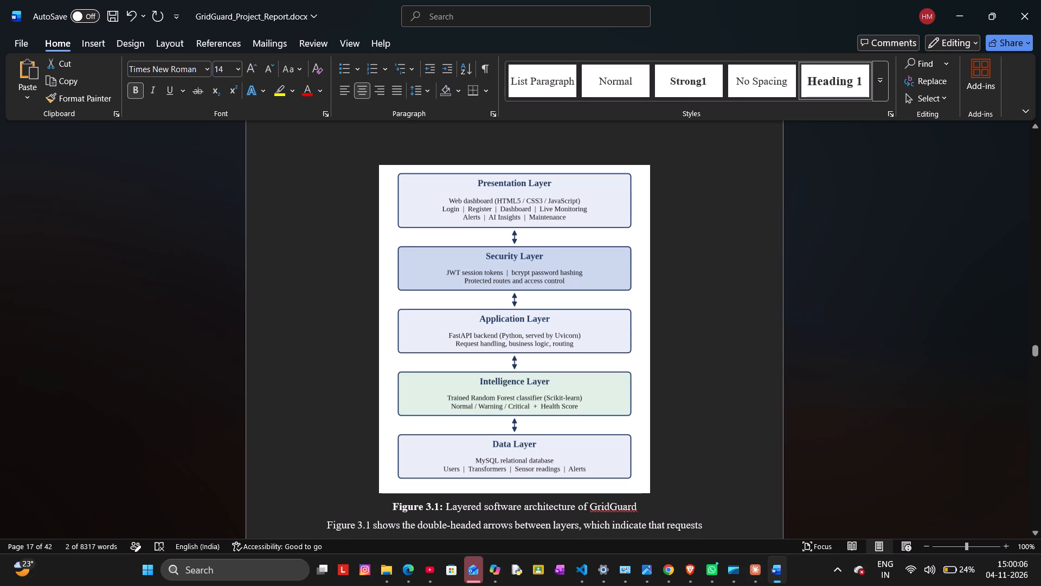
scroll(591, 294, down, 2)
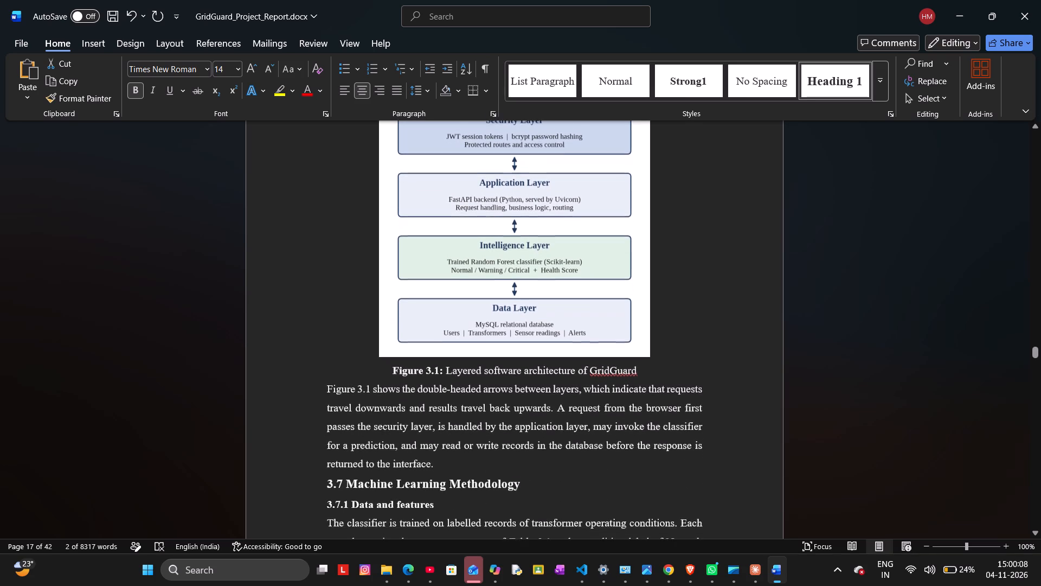
scroll(591, 294, down, 1)
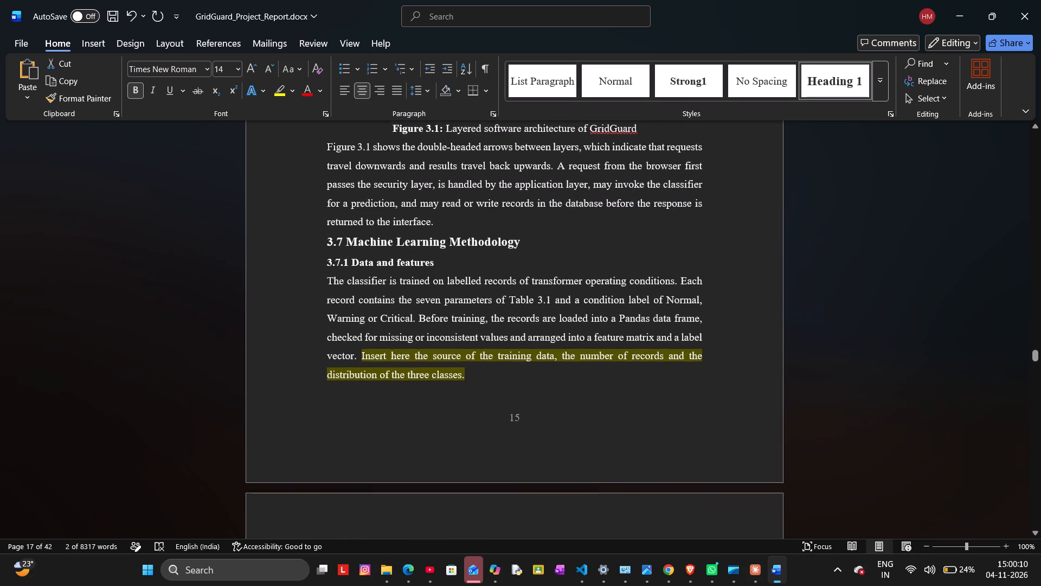
scroll(591, 294, down, 3)
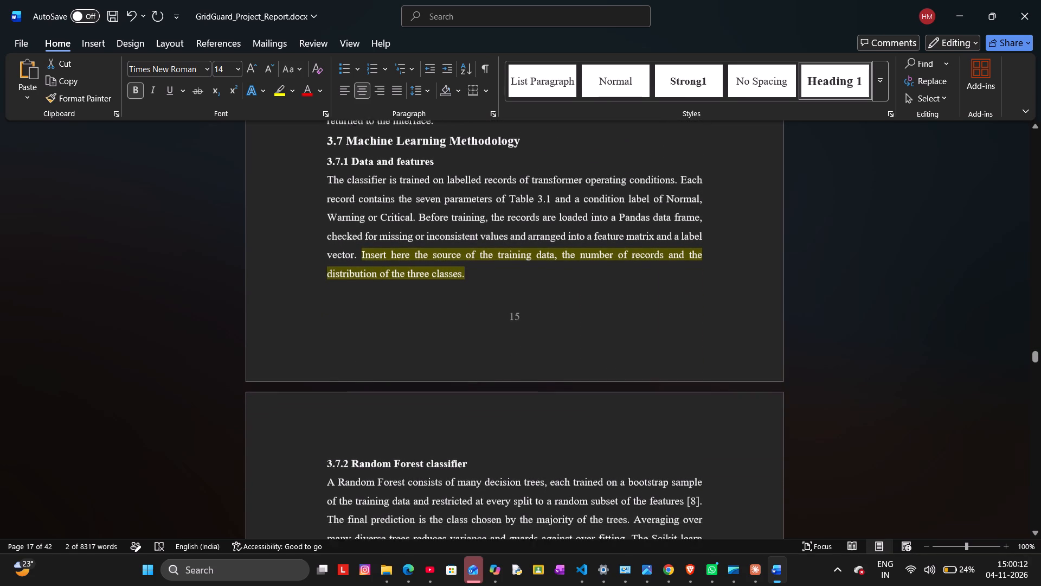
scroll(591, 294, down, 3)
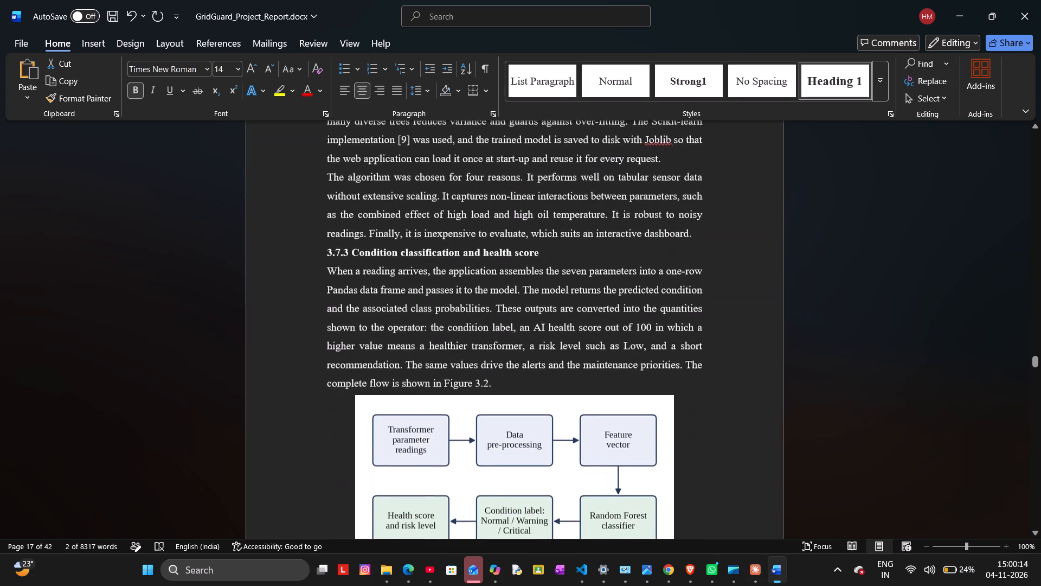
scroll(591, 294, down, 3)
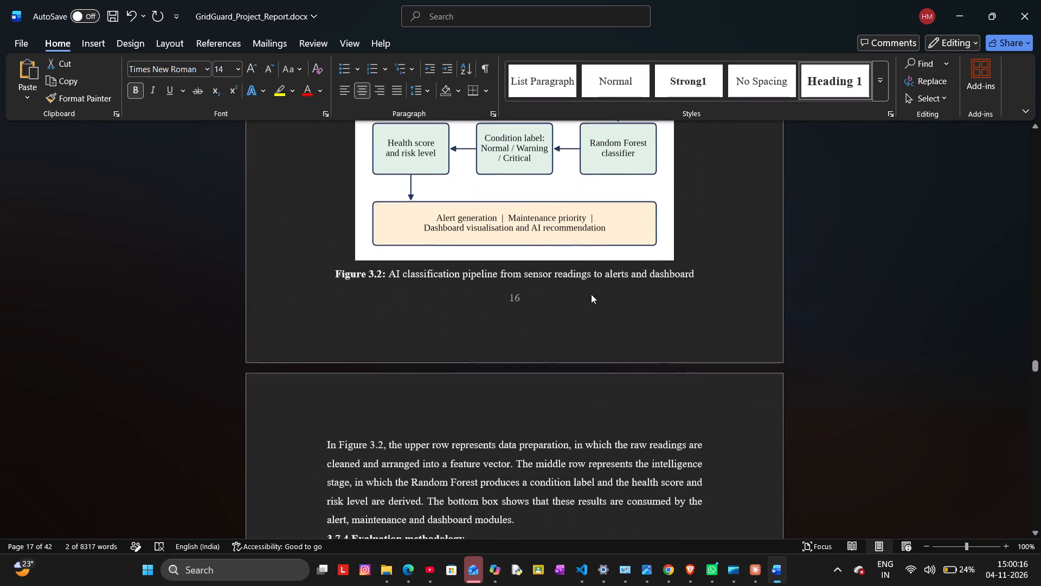
scroll(591, 294, down, 3)
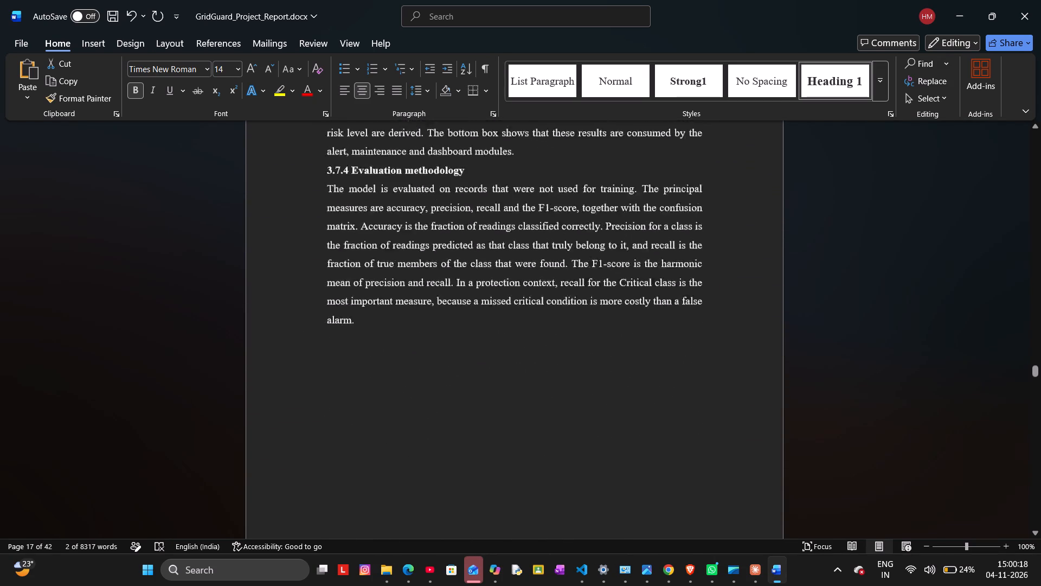
scroll(591, 294, down, 3)
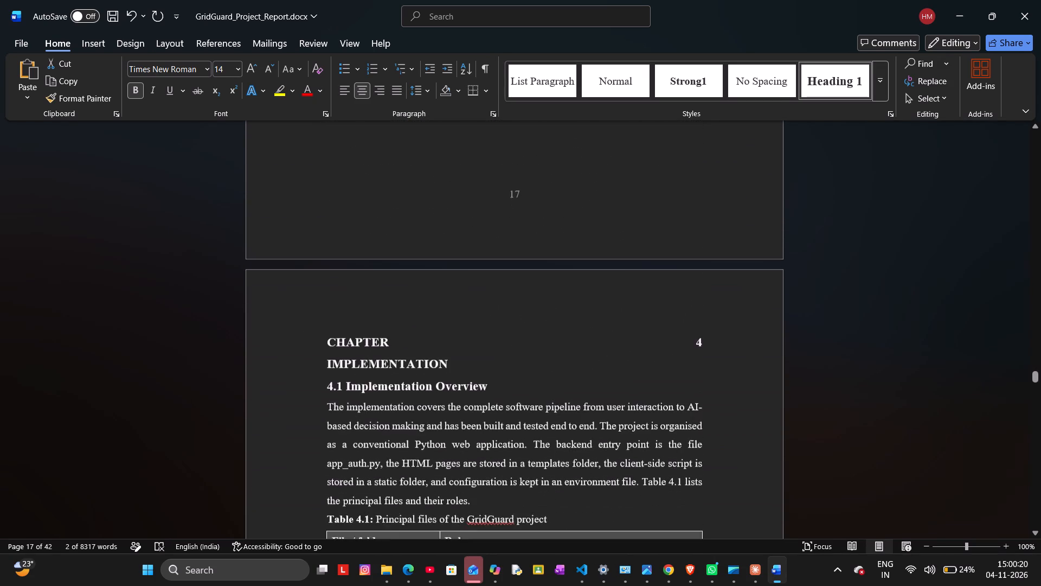
Centre the CHAPTER 4 IMPLEMENTATION heading above section 4.1.
scroll(591, 294, down, 1)
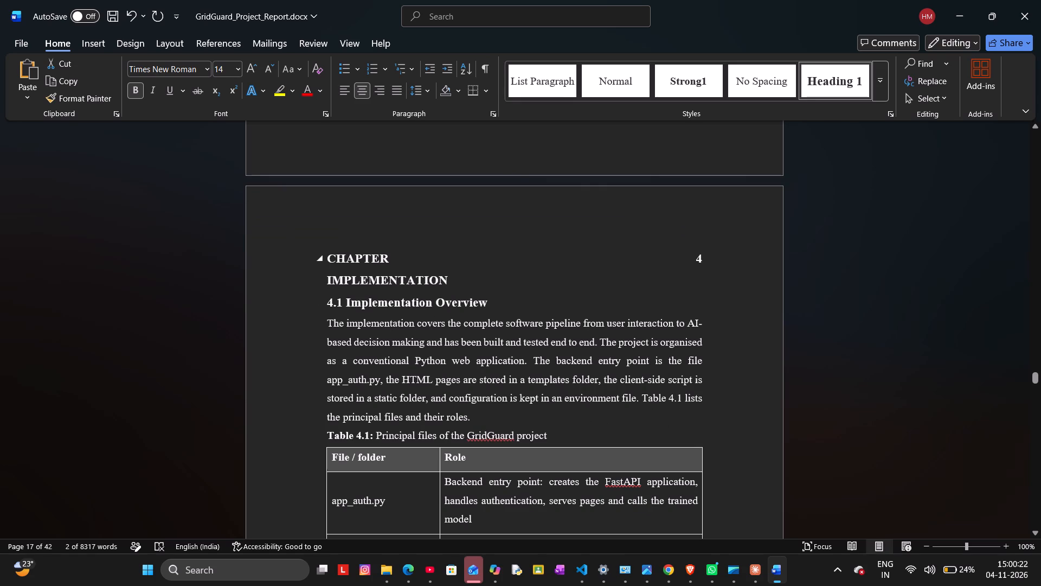
drag(326, 256, 707, 241)
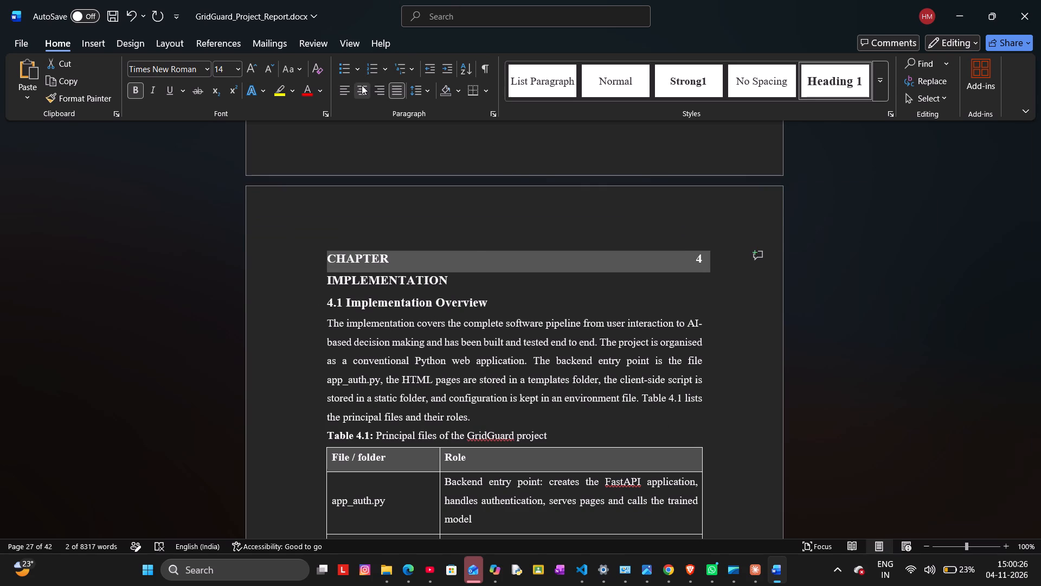
click(362, 85)
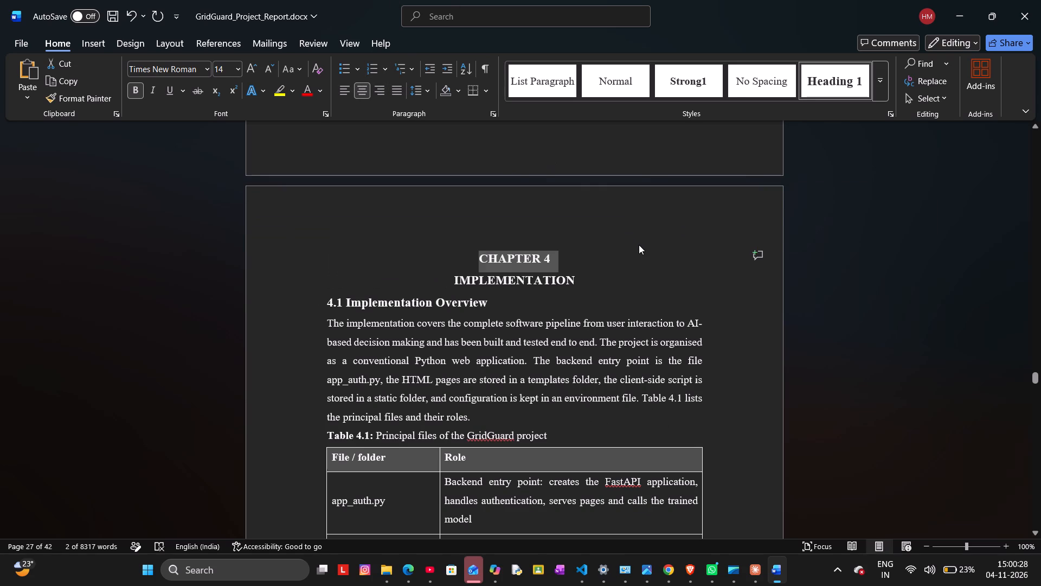
Centre the Figure 4.1 authentication flow diagram in section 4.3.
scroll(639, 245, down, 5)
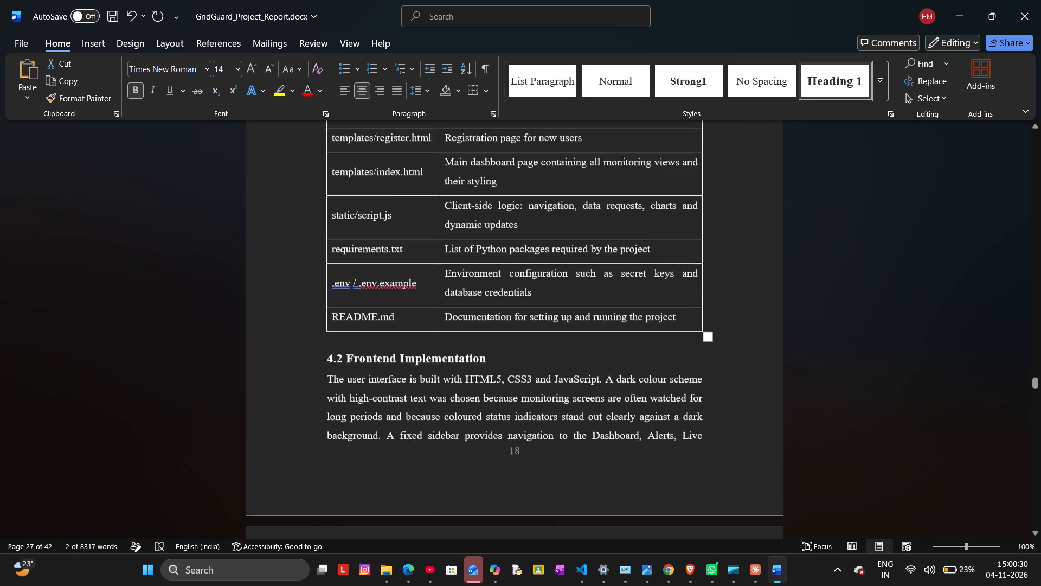
scroll(639, 245, down, 4)
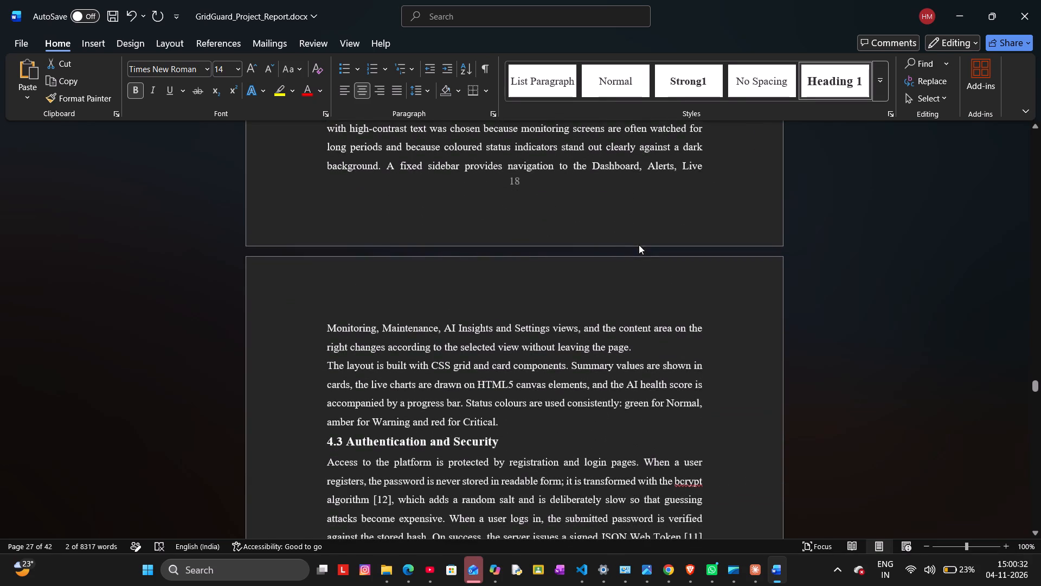
scroll(639, 245, down, 3)
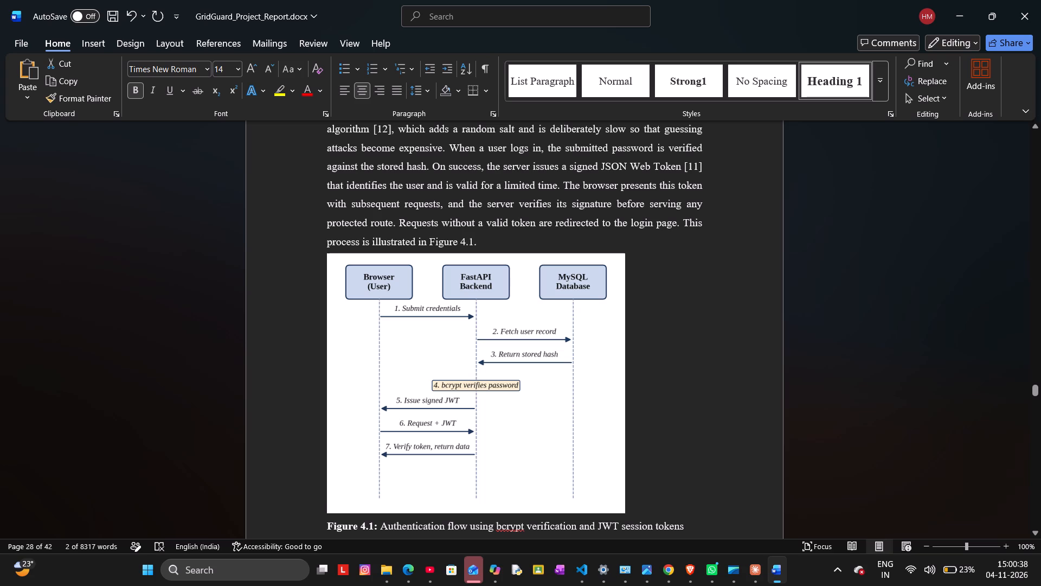
drag(322, 254, 545, 412)
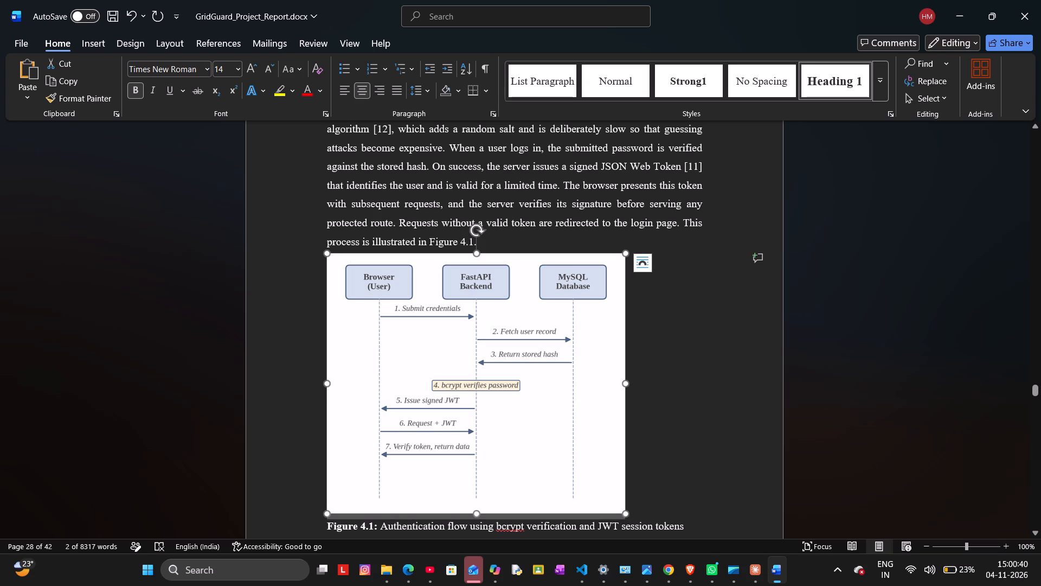
click(361, 88)
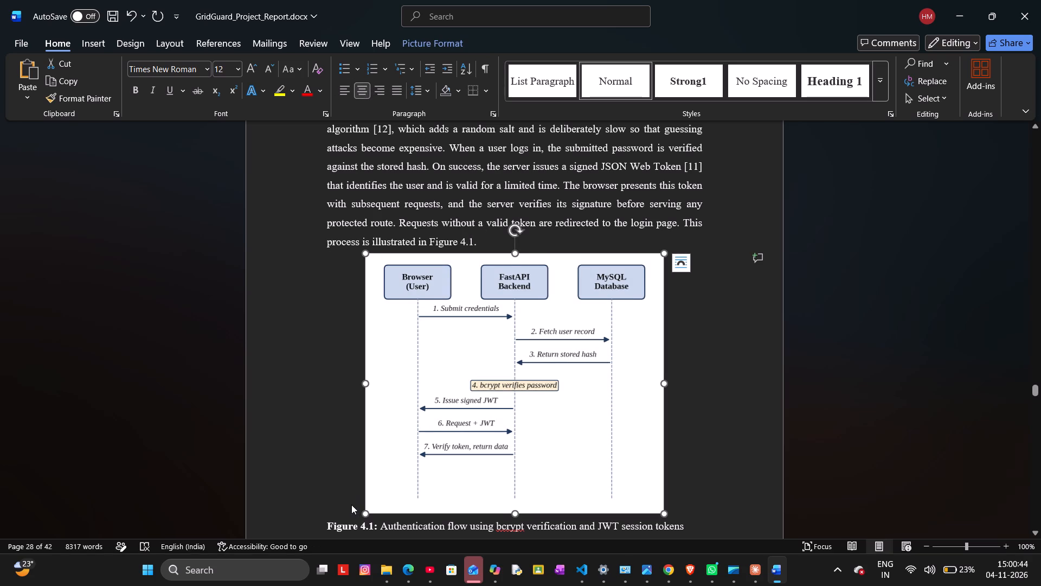
click(716, 449)
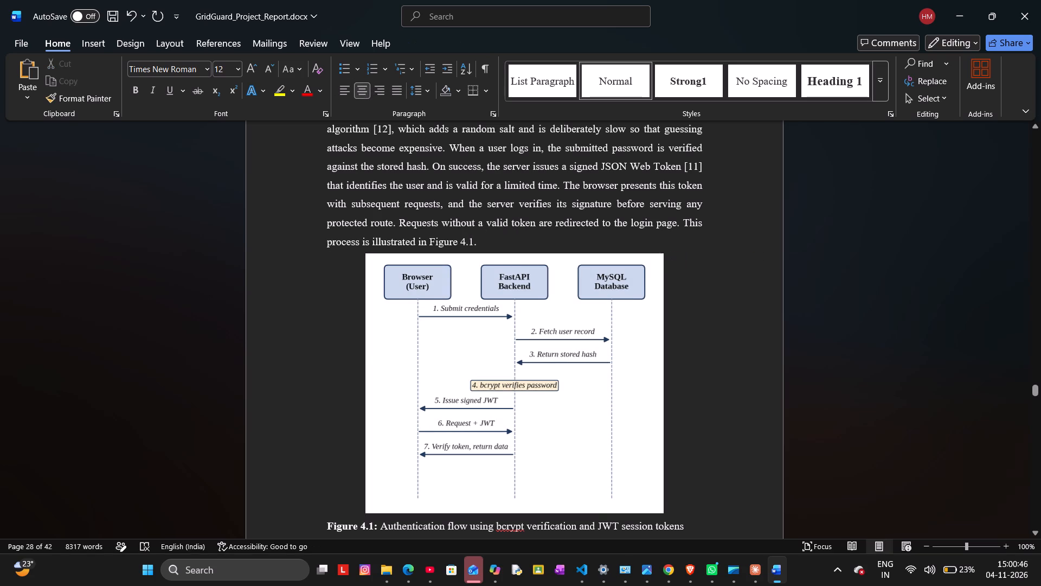
Recheck the alignment of Figure 3.2 and its caption, then the pages from there through section 4.3.
scroll(722, 312, up, 9)
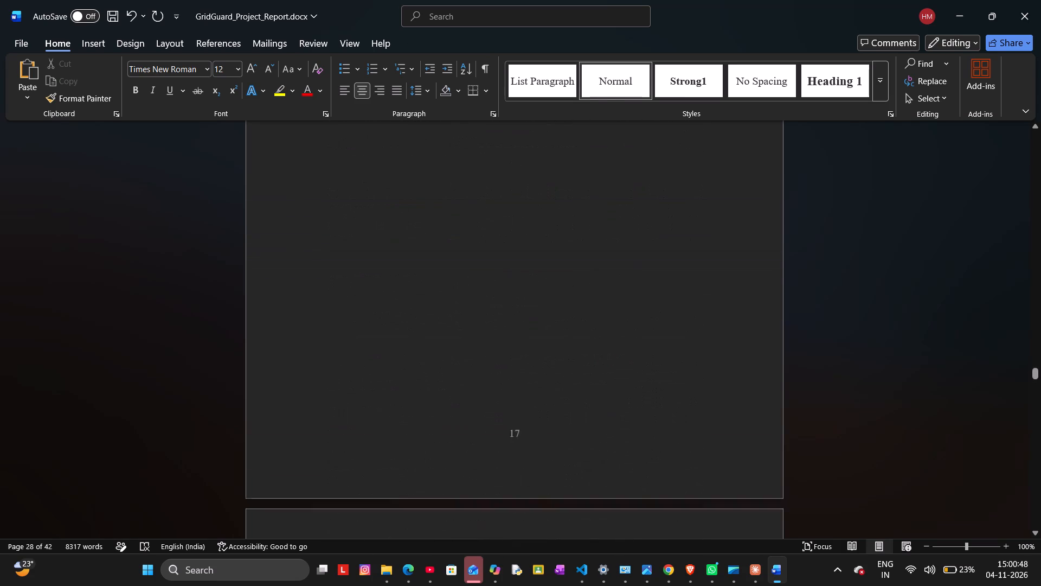
scroll(722, 312, up, 5)
scroll(722, 312, down, 1)
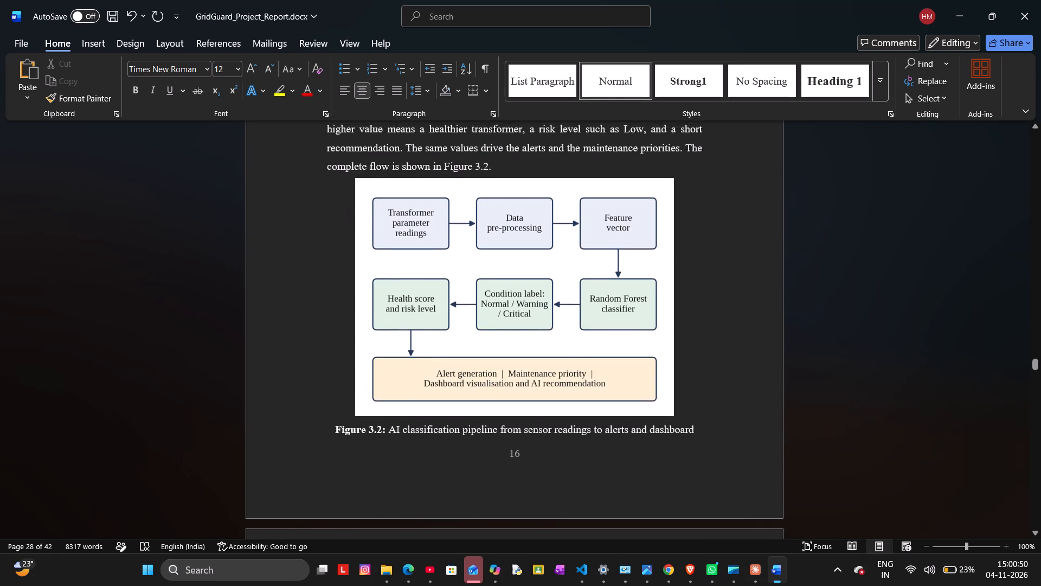
scroll(722, 312, down, 6)
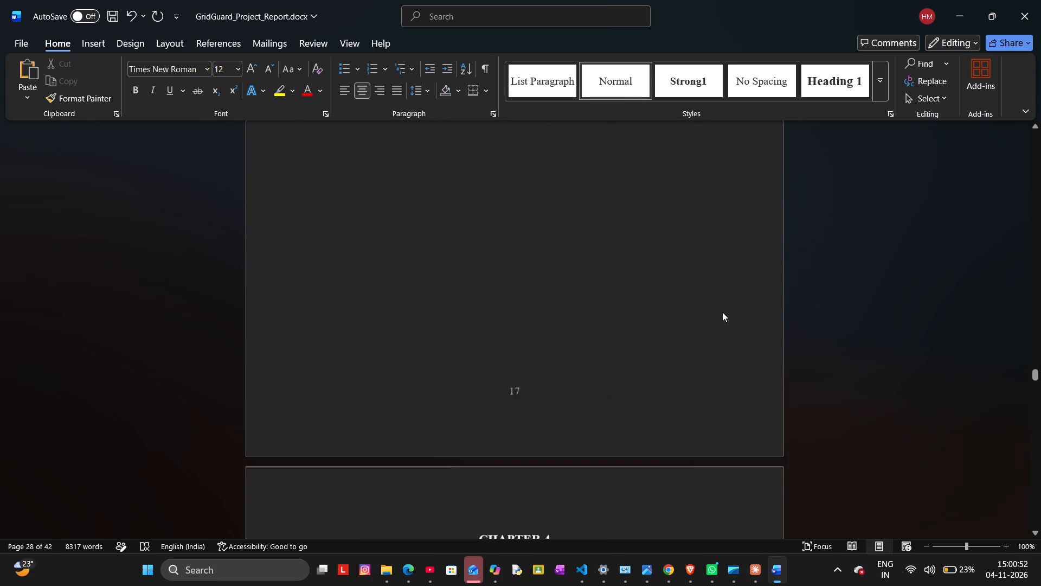
scroll(722, 312, down, 6)
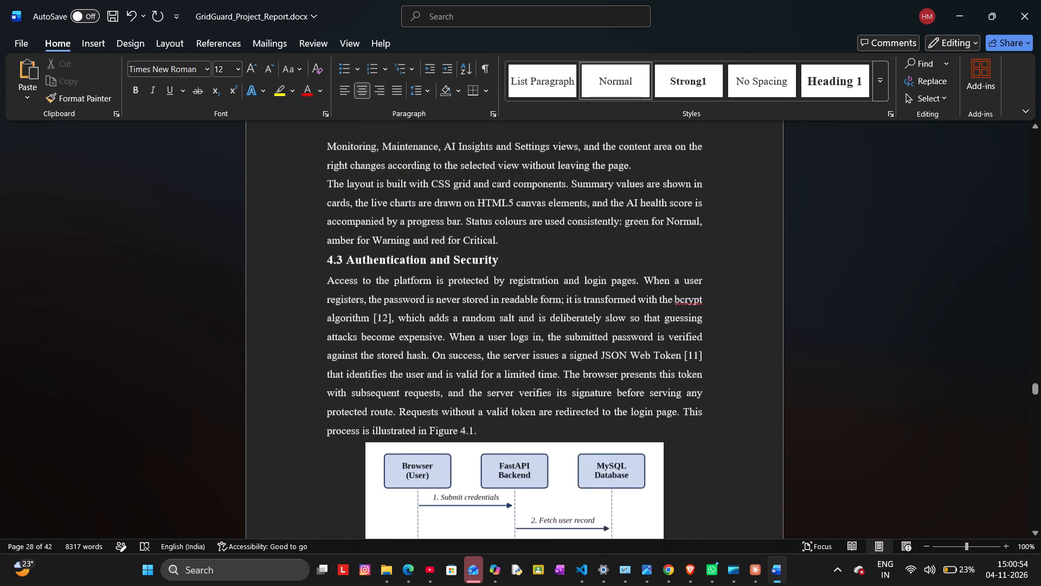
Centre the Figure 4.2 logical data model diagram that belongs to section 4.5.
scroll(722, 312, down, 5)
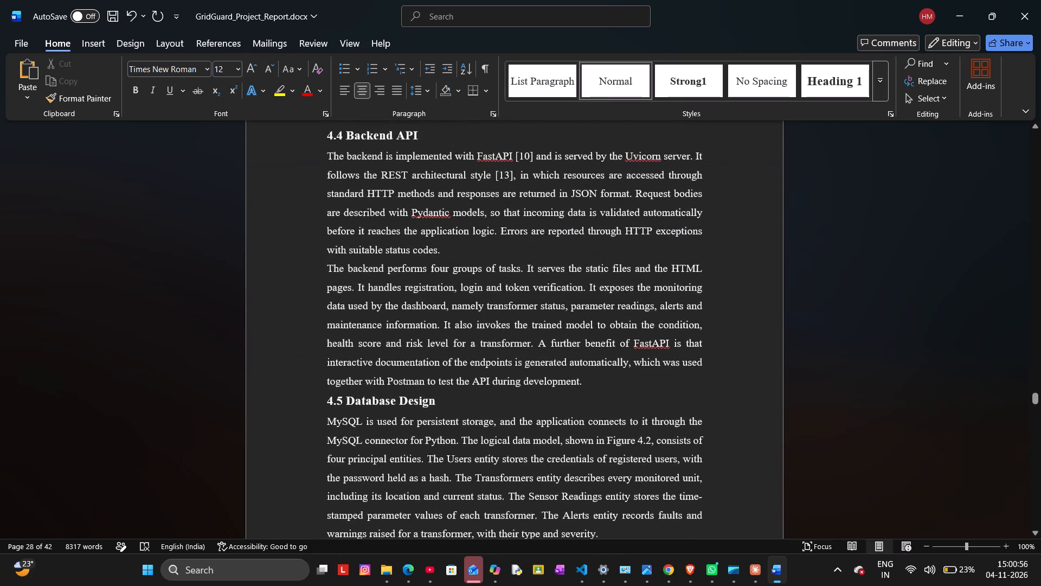
scroll(722, 312, down, 4)
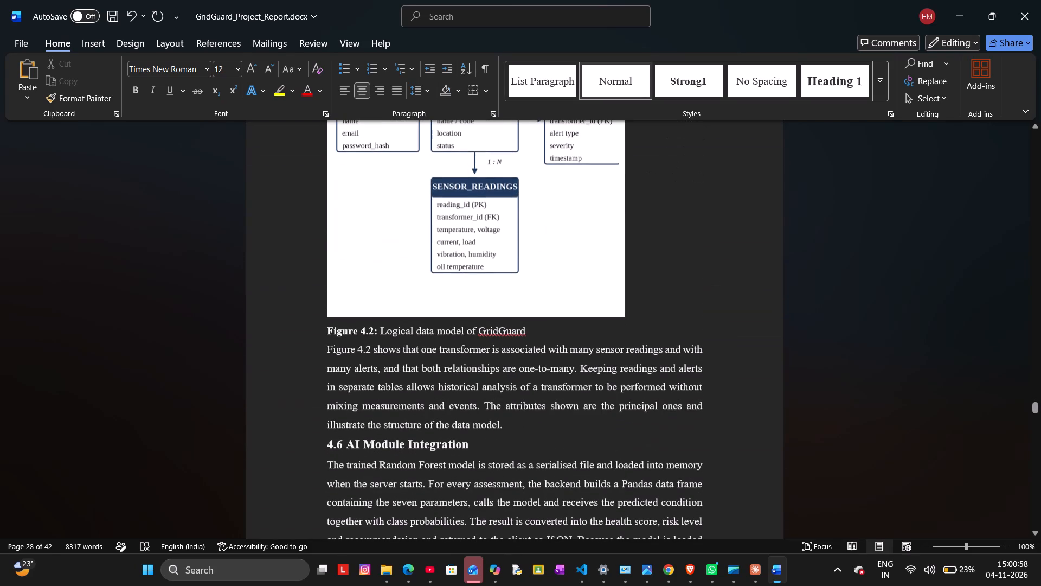
scroll(699, 300, up, 1)
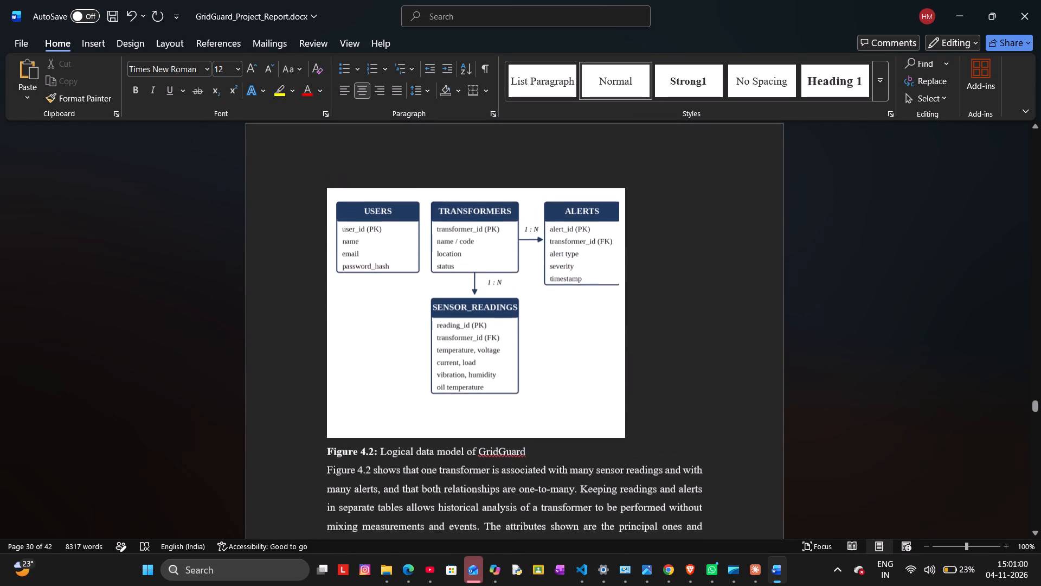
scroll(699, 300, up, 1)
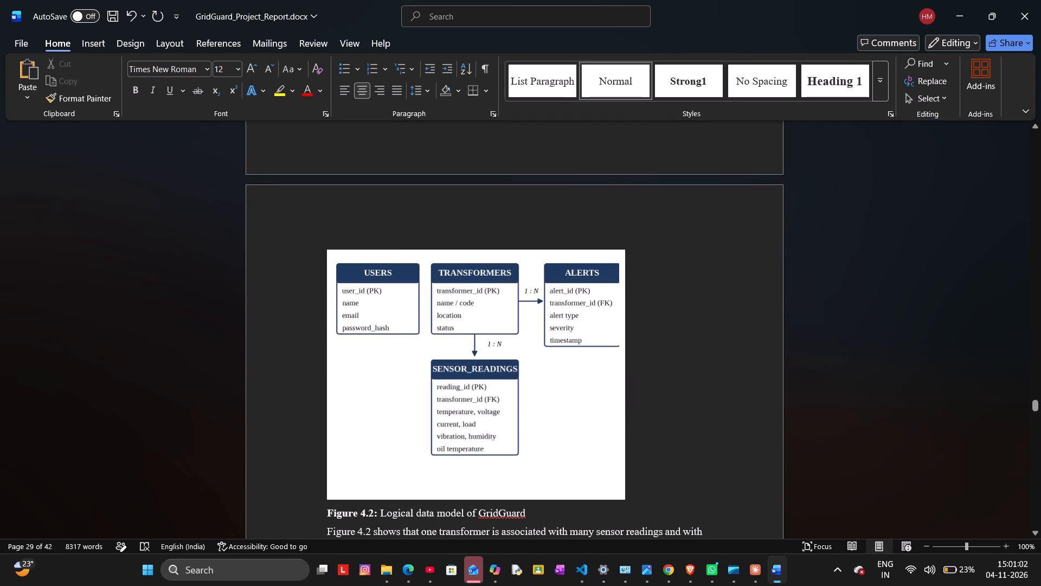
click(327, 254)
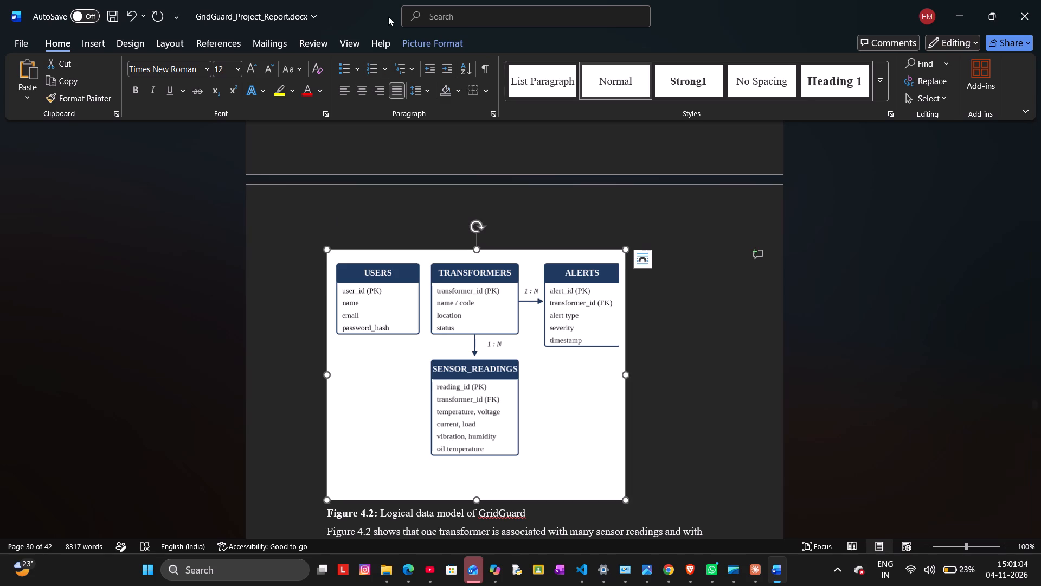
click(364, 92)
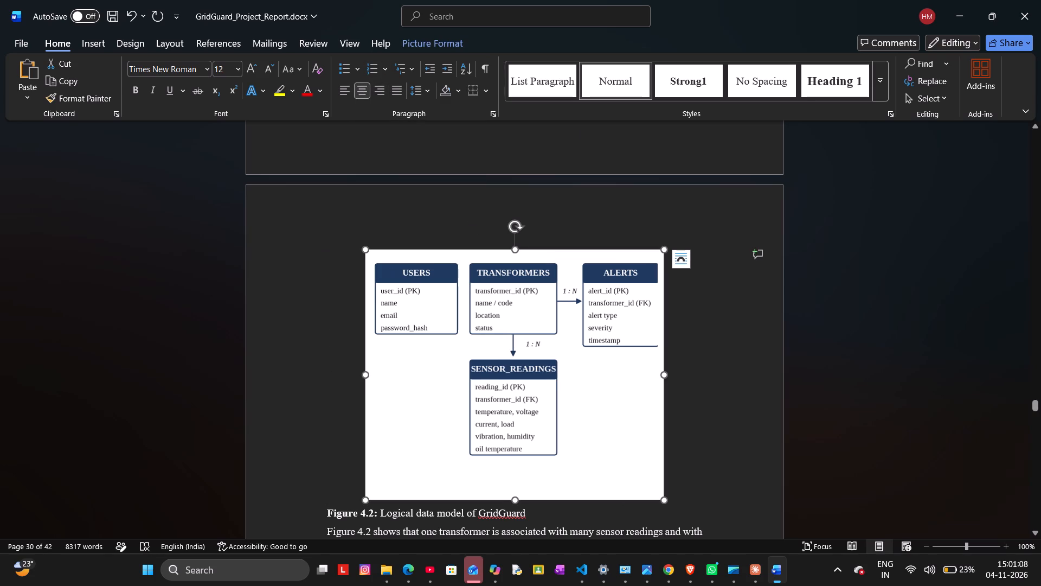
Centre the Figure 4.2 caption, "Logical data model of GridGuard", beneath its diagram.
scroll(704, 431, down, 1)
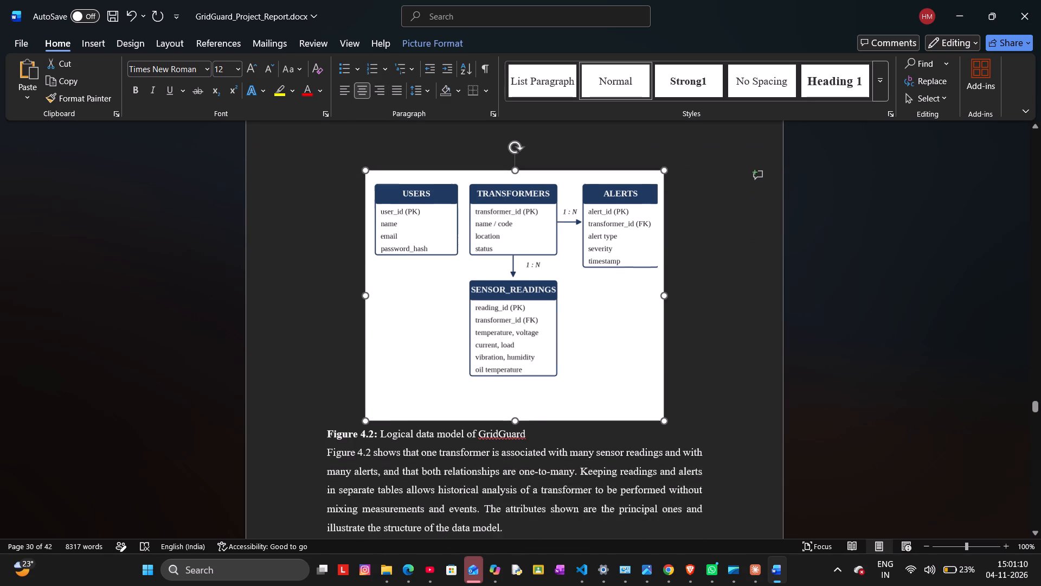
scroll(704, 431, down, 2)
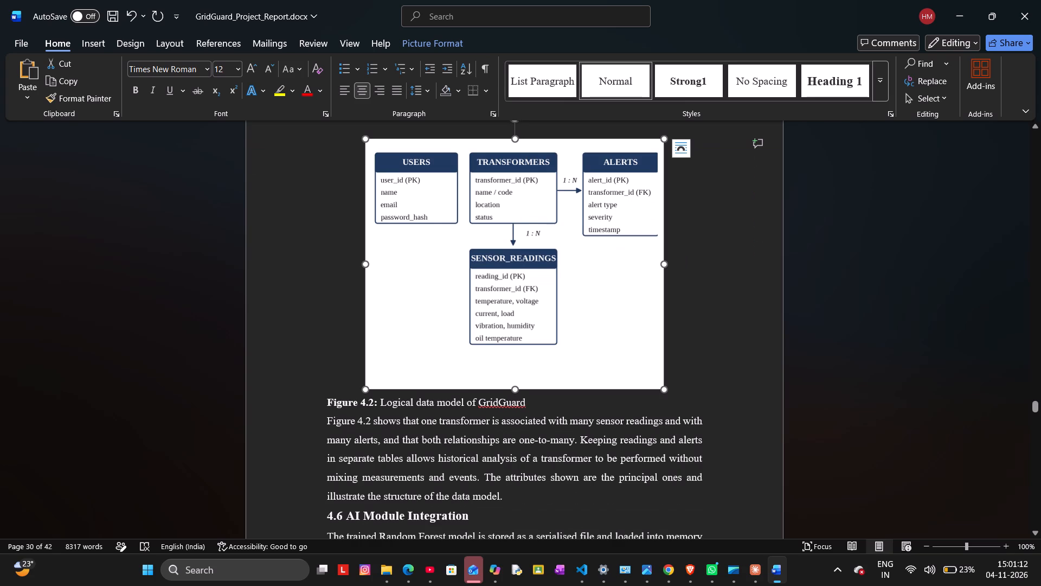
drag(325, 403, 391, 403)
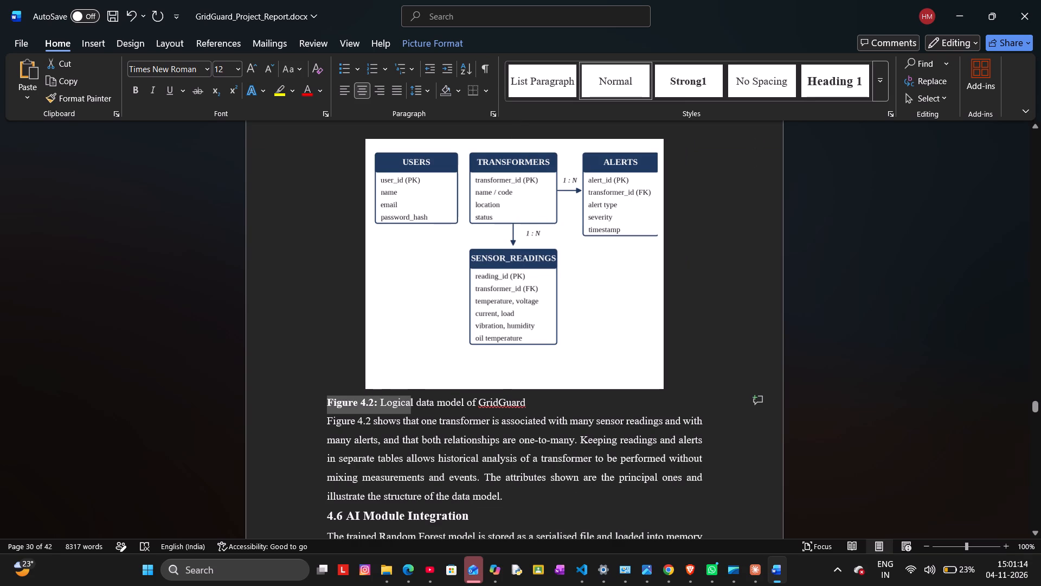
drag(391, 403, 517, 397)
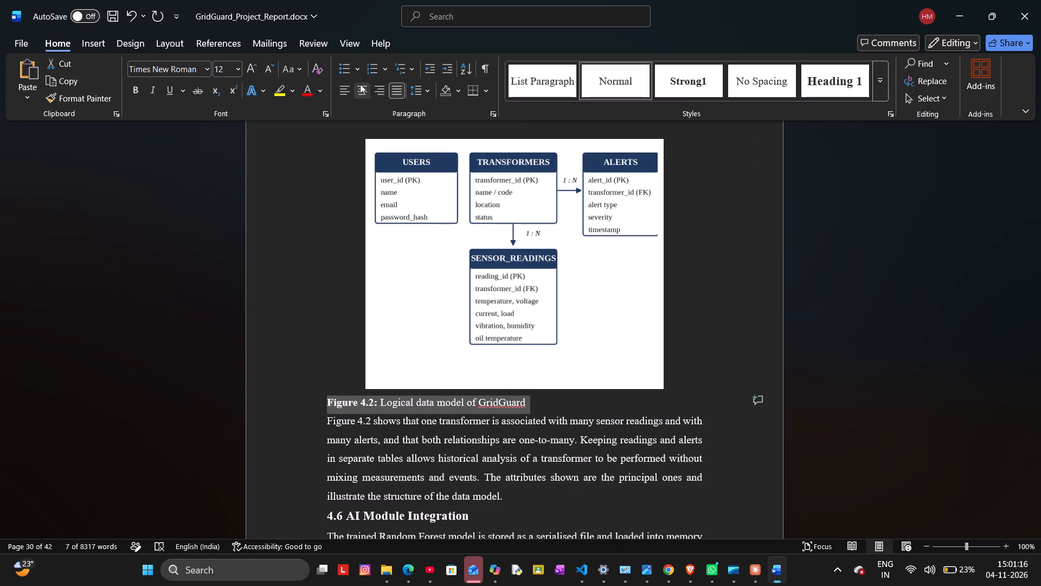
click(359, 85)
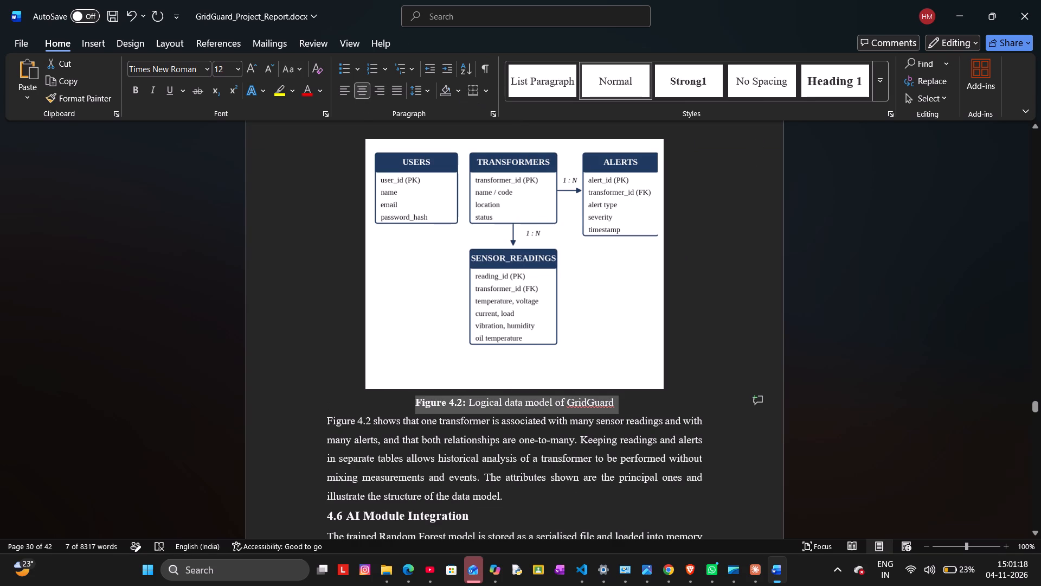
click(729, 256)
Centre the Figure 4.3 GridGuard dashboard screenshot in section 4.7.
scroll(729, 256, down, 2)
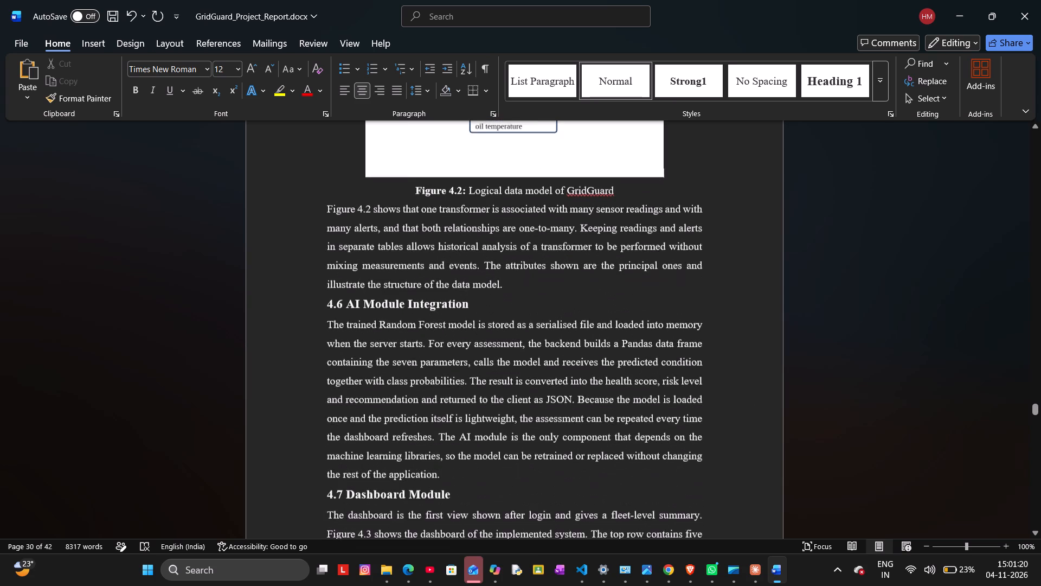
scroll(729, 256, down, 3)
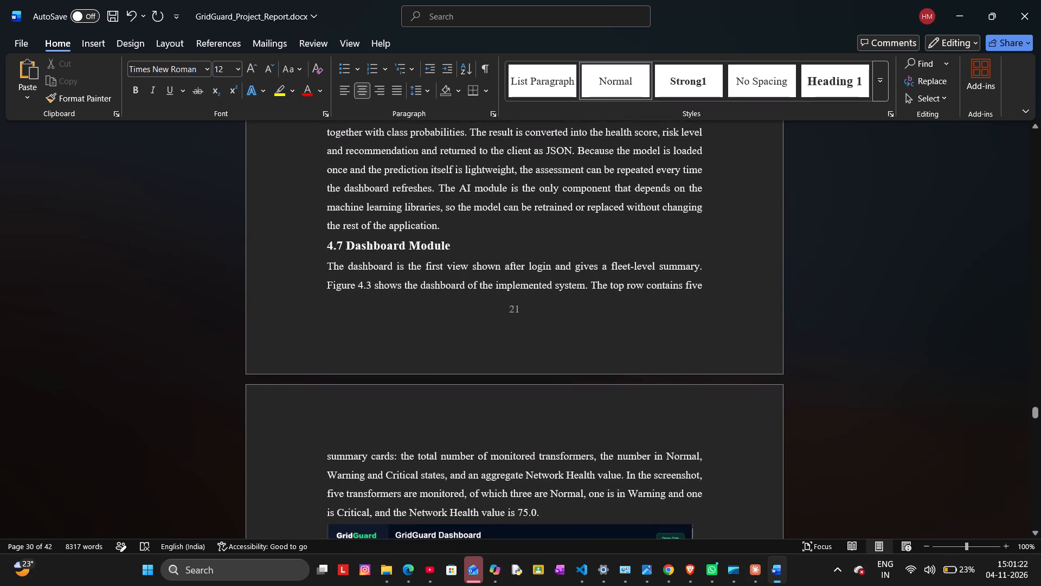
scroll(729, 256, down, 2)
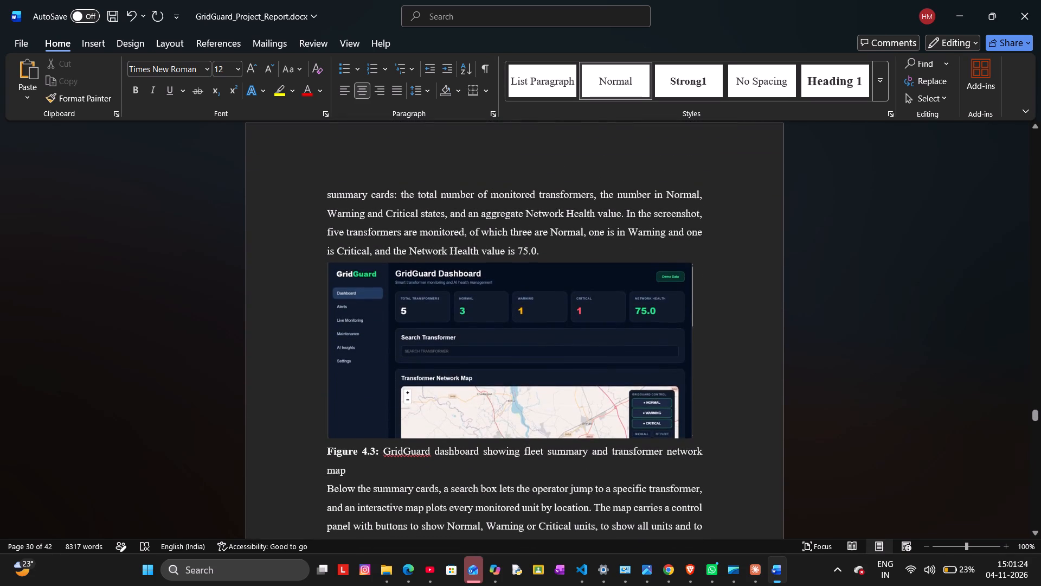
scroll(729, 256, down, 1)
click(330, 205)
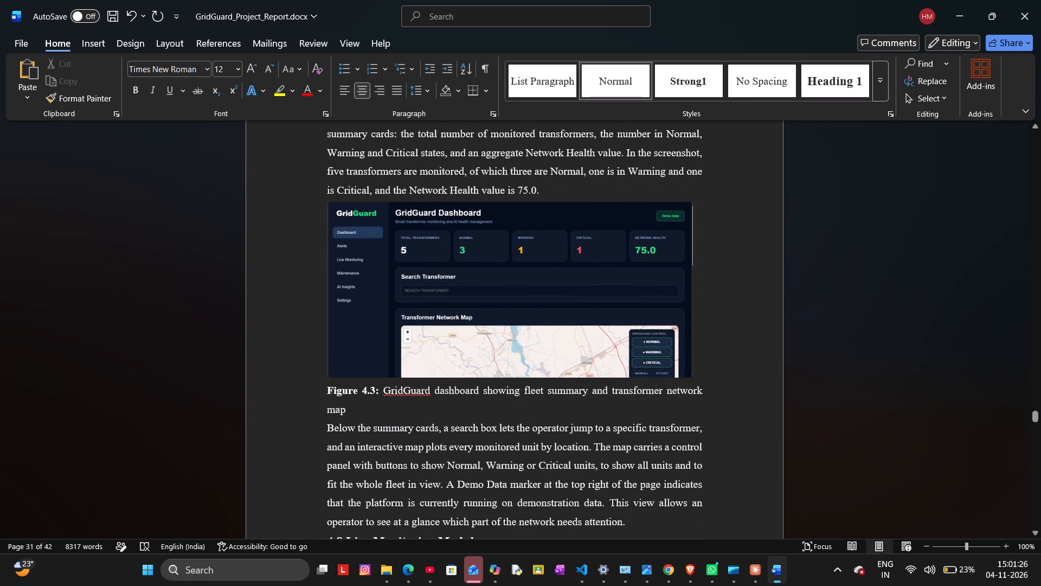
click(364, 91)
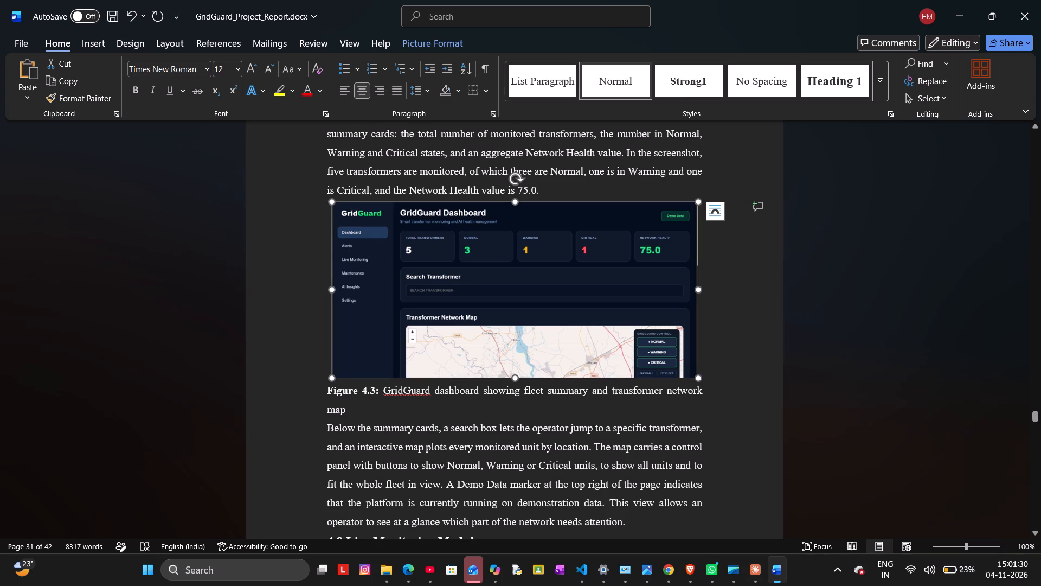
click(740, 296)
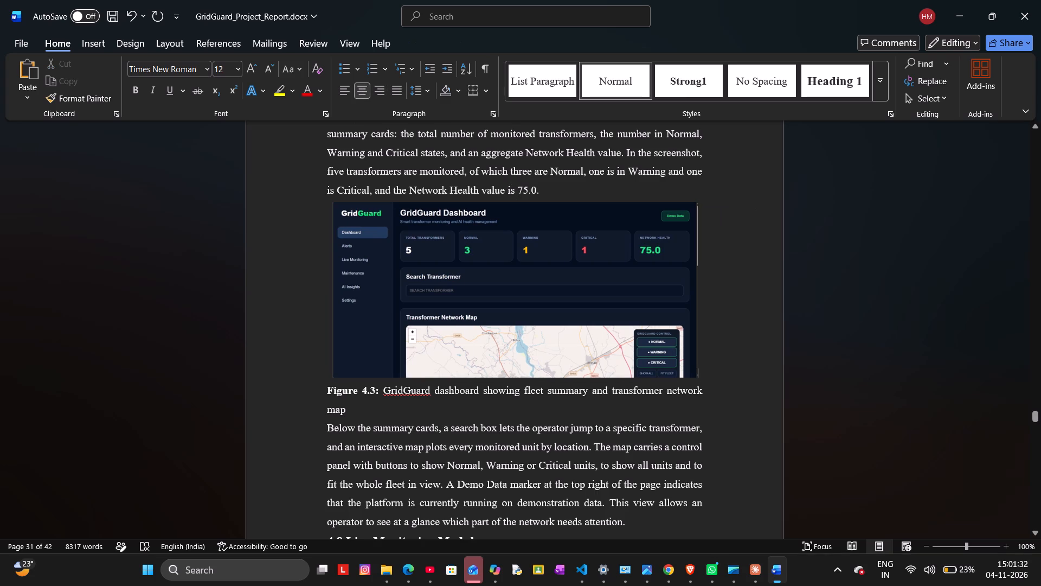
Centre the two-line Figure 4.3 caption about the fleet summary and transformer network map.
scroll(740, 296, down, 1)
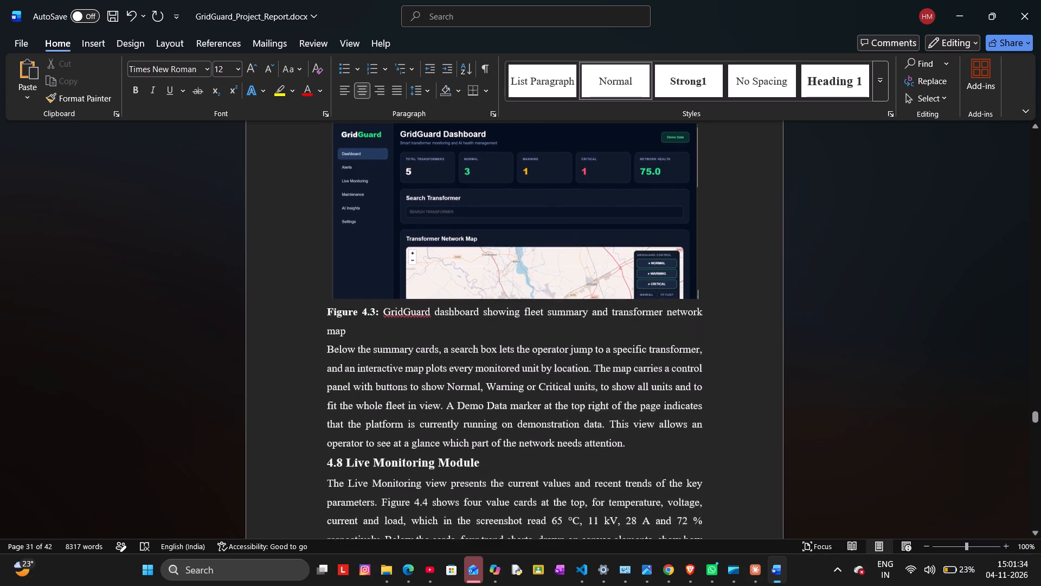
scroll(740, 296, down, 2)
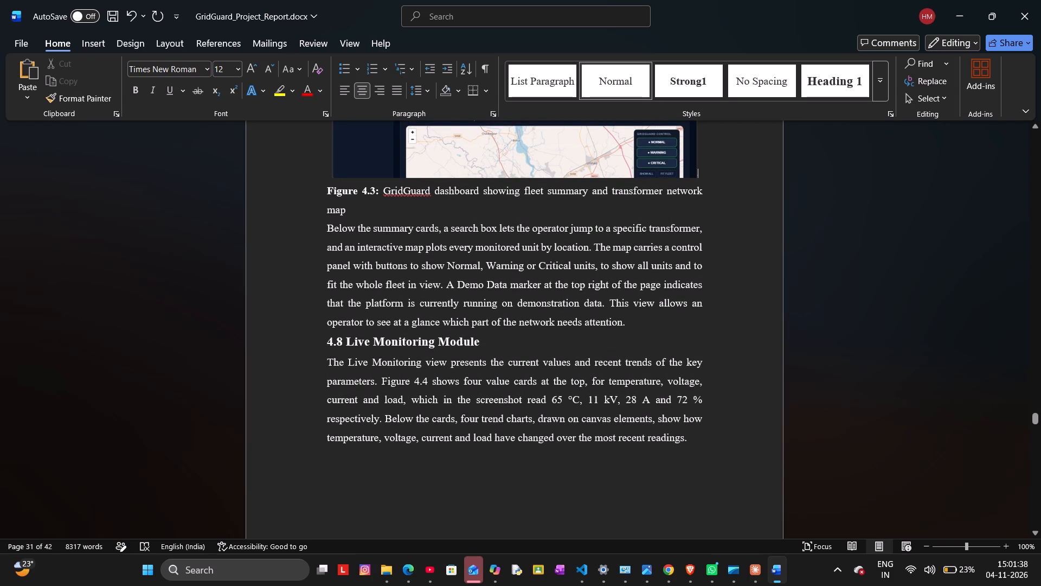
drag(327, 190, 362, 217)
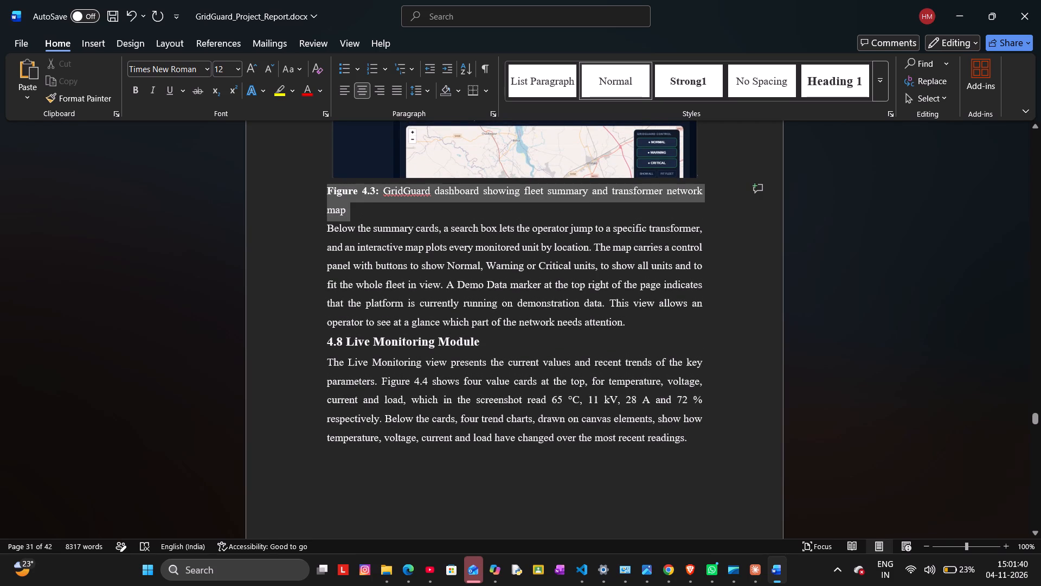
drag(362, 217, 363, 217)
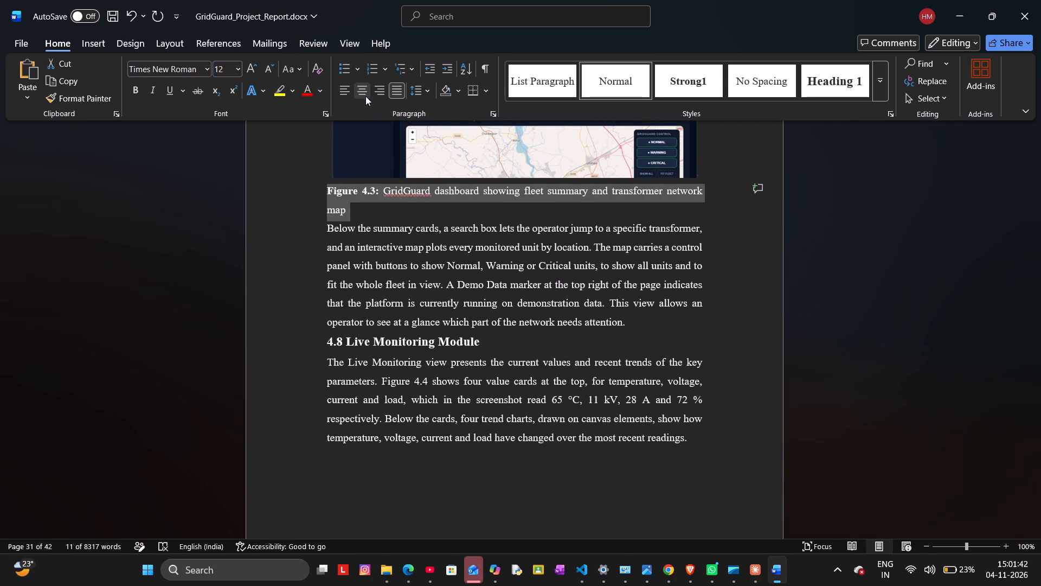
click(362, 92)
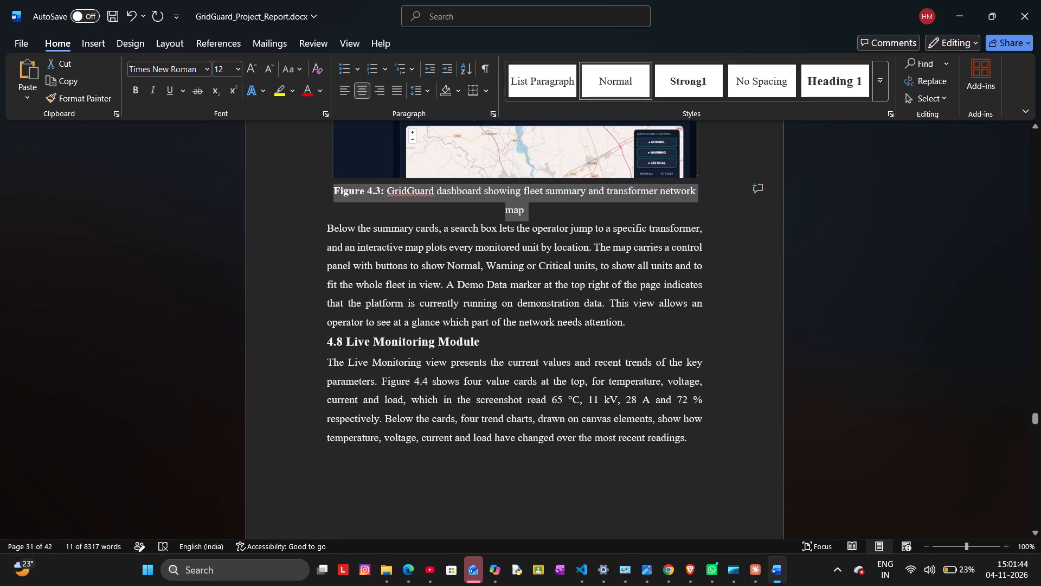
Centre the Figure 4.4 Live Monitoring screenshot with the parameter trend charts in section 4.8.
click(737, 228)
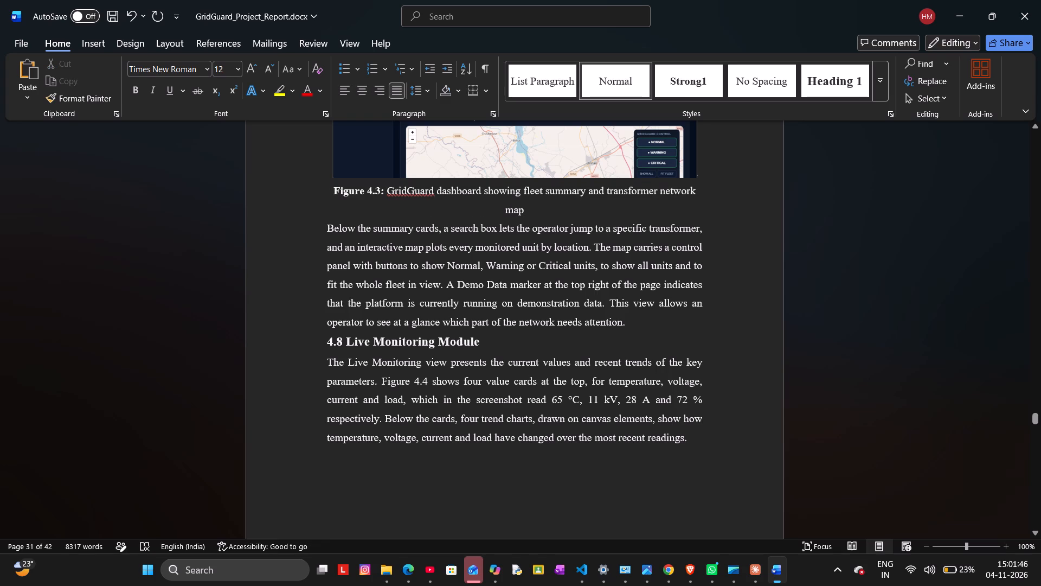
scroll(737, 228, up, 2)
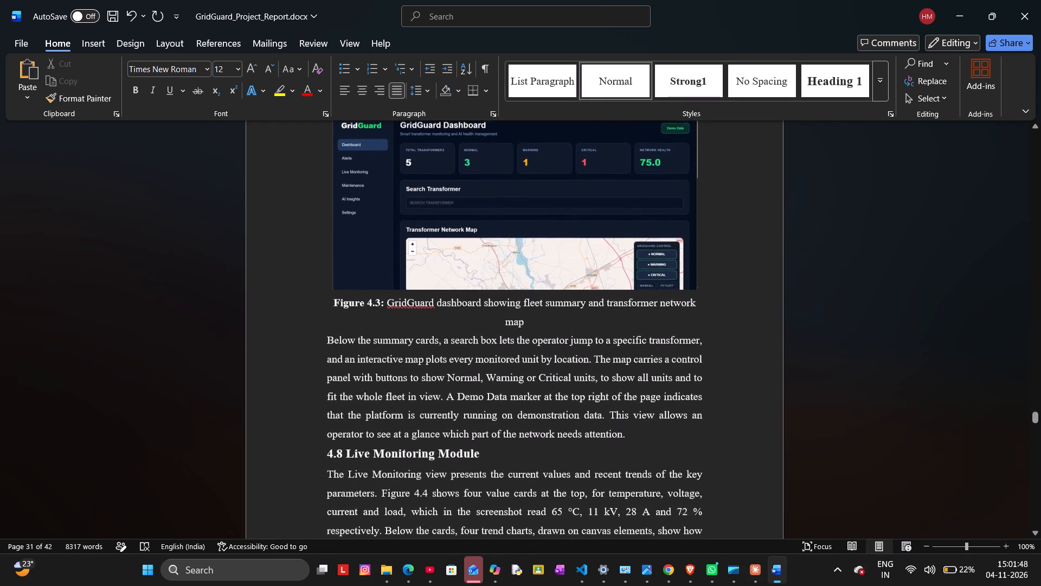
scroll(737, 228, down, 3)
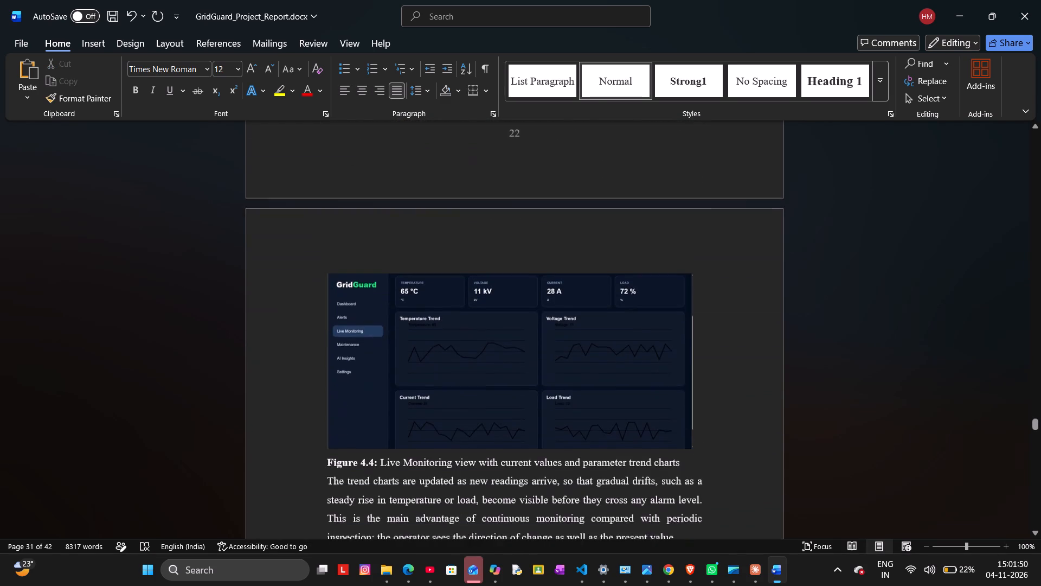
scroll(737, 228, down, 1)
click(368, 215)
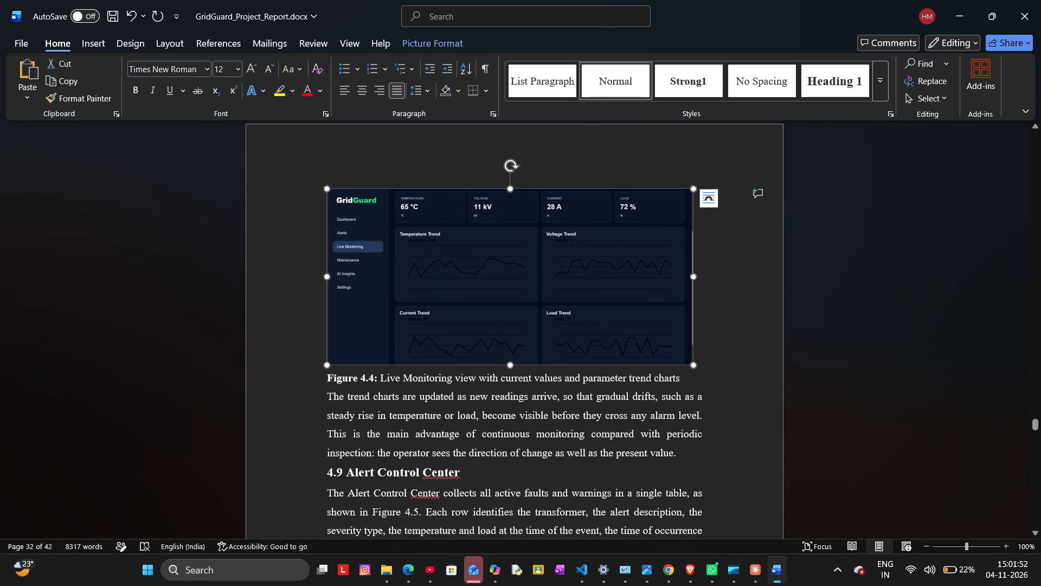
click(362, 84)
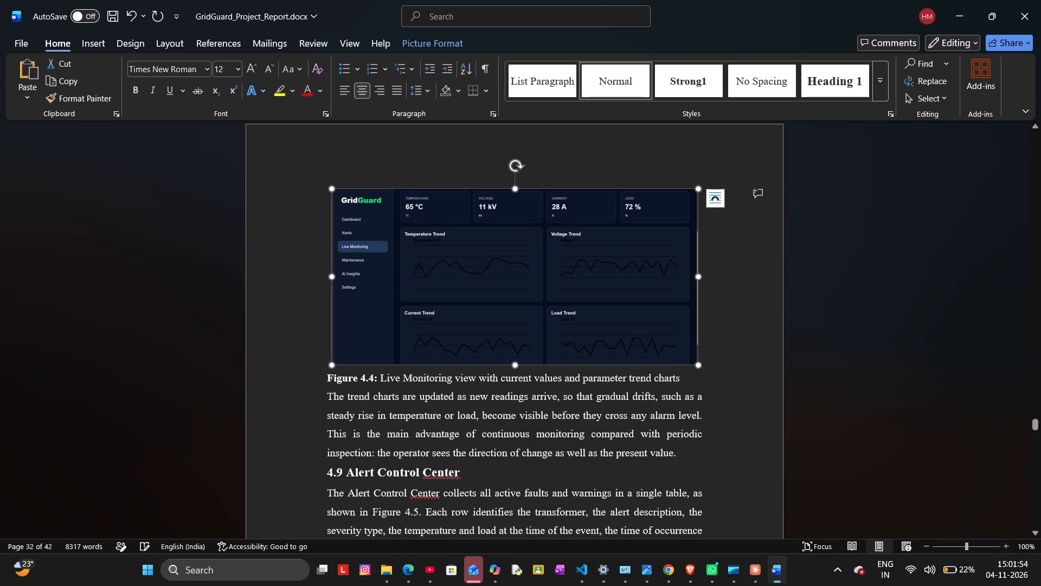
click(740, 292)
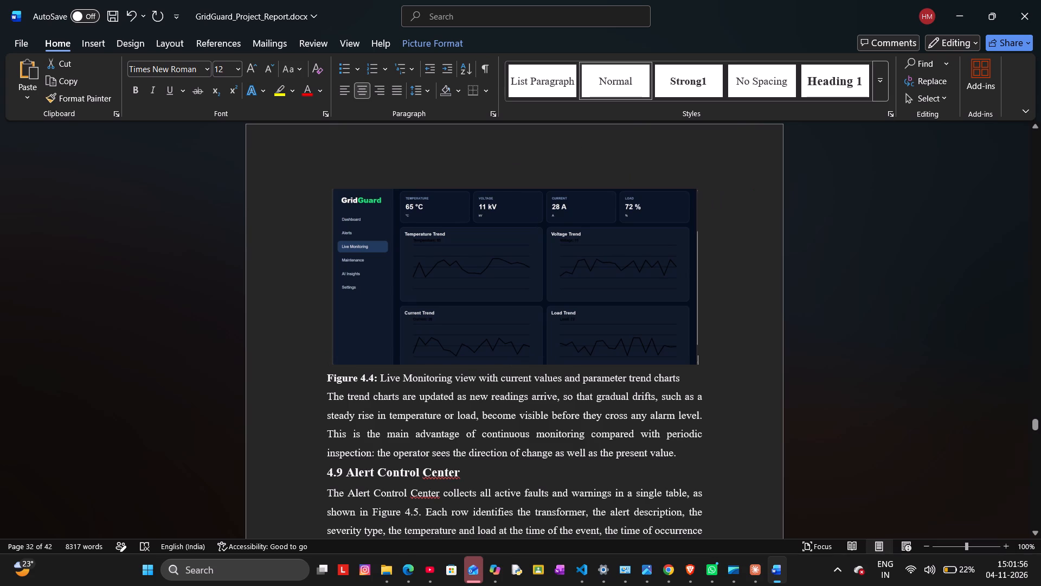
Centre the Figure 4.5 Alert Control Center screenshot in section 4.9.
scroll(740, 292, down, 1)
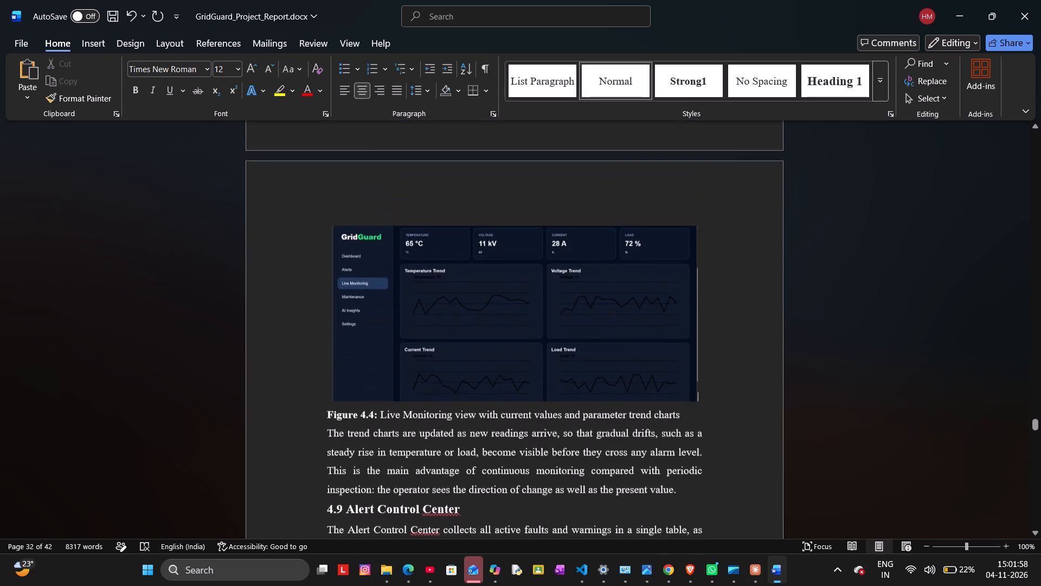
scroll(740, 292, down, 2)
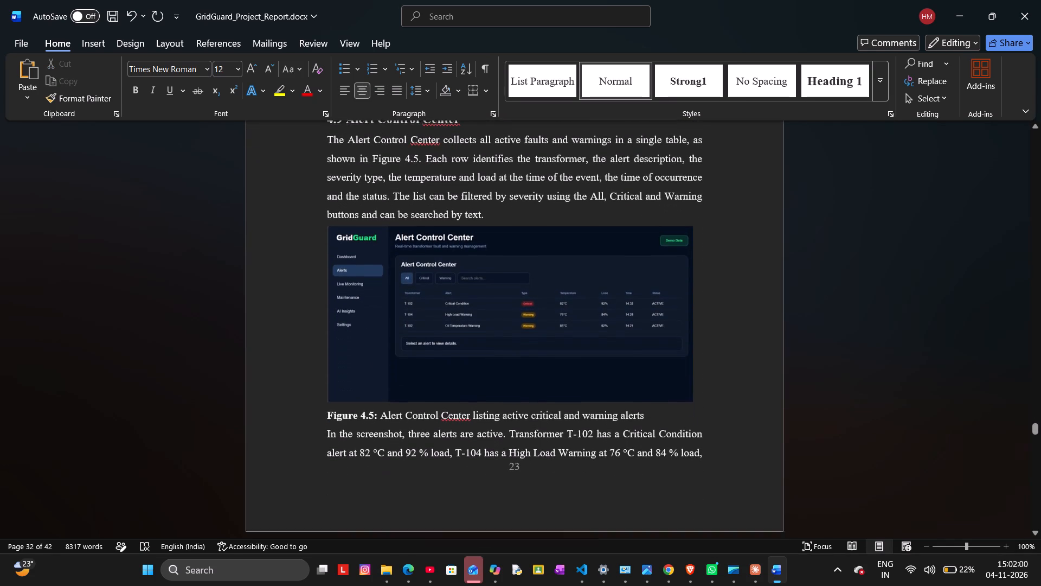
click(590, 302)
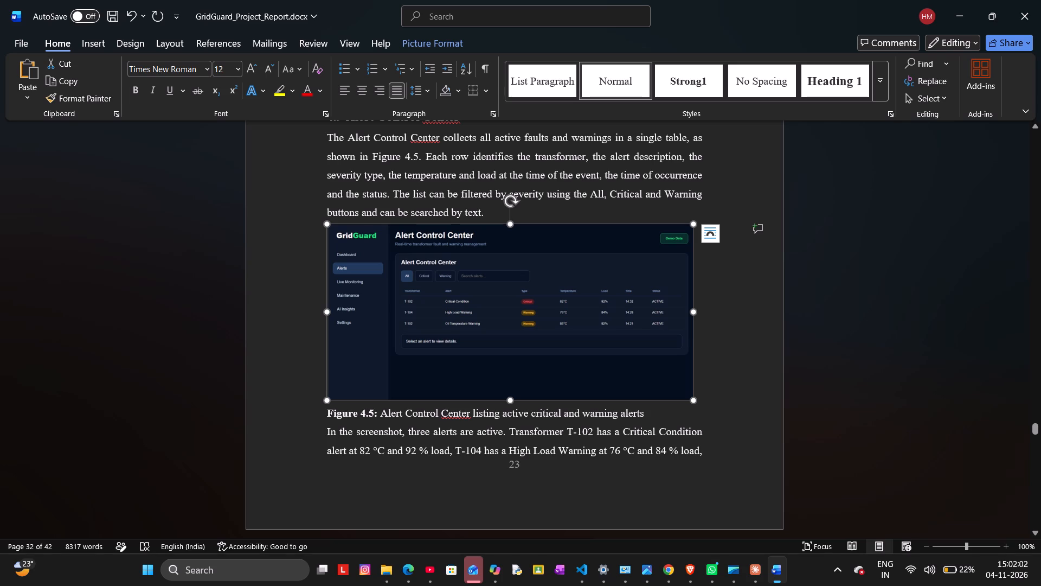
click(361, 86)
Centre the Figure 4.6 AI Insights screenshot in section 4.10.
scroll(746, 301, down, 1)
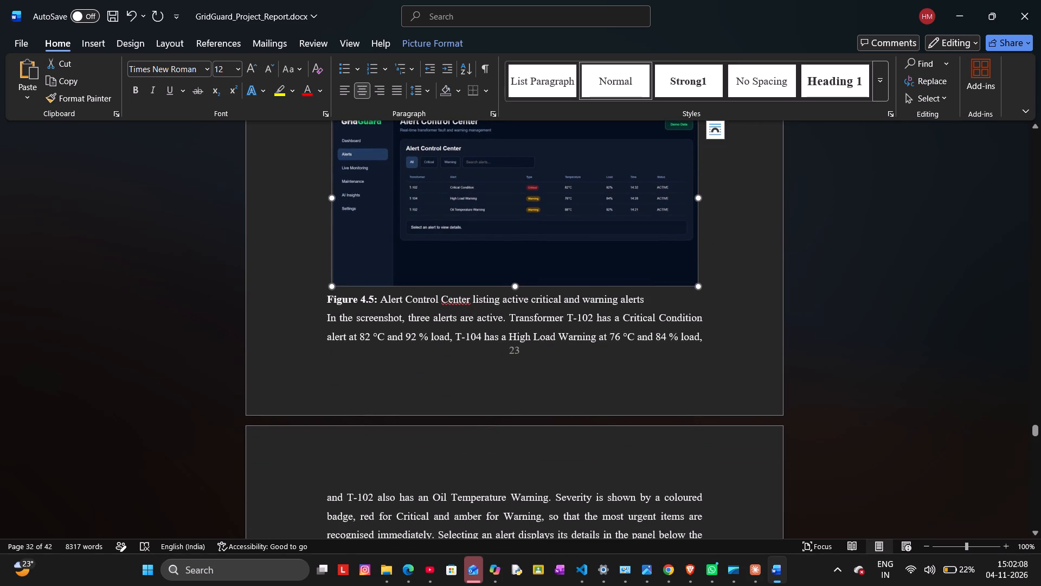
scroll(746, 301, down, 1)
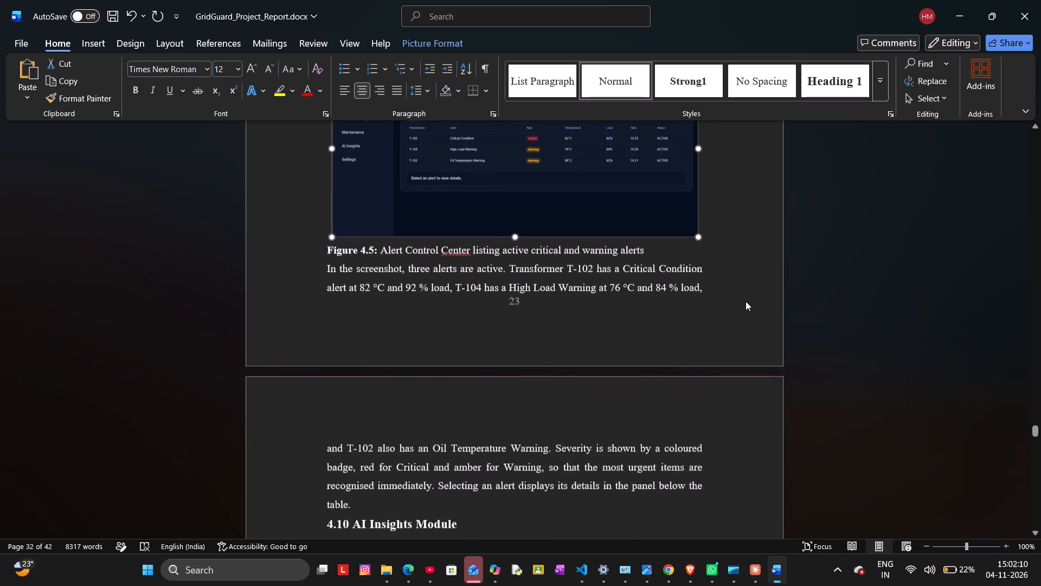
scroll(746, 301, down, 4)
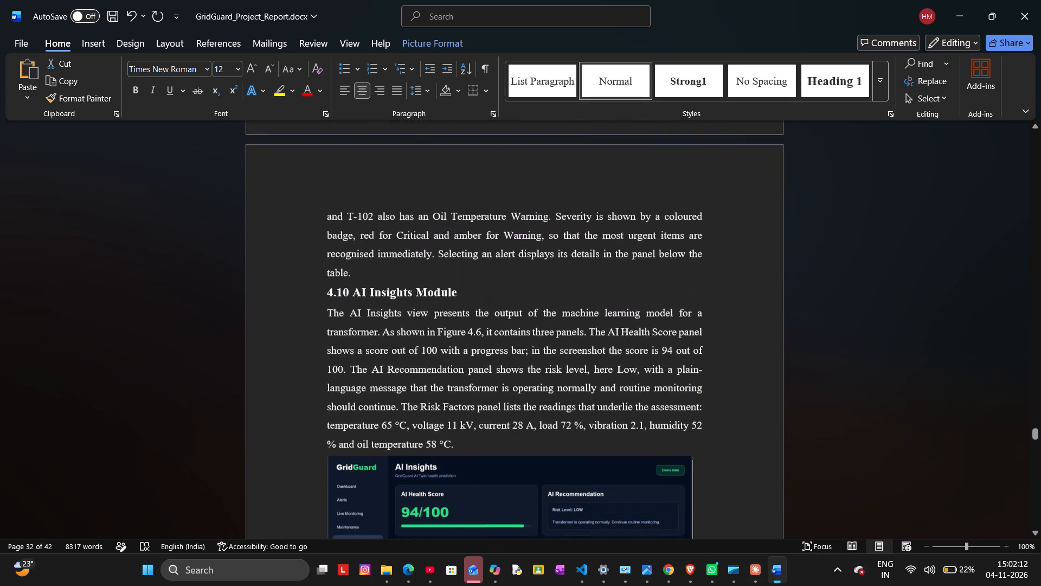
scroll(746, 301, down, 1)
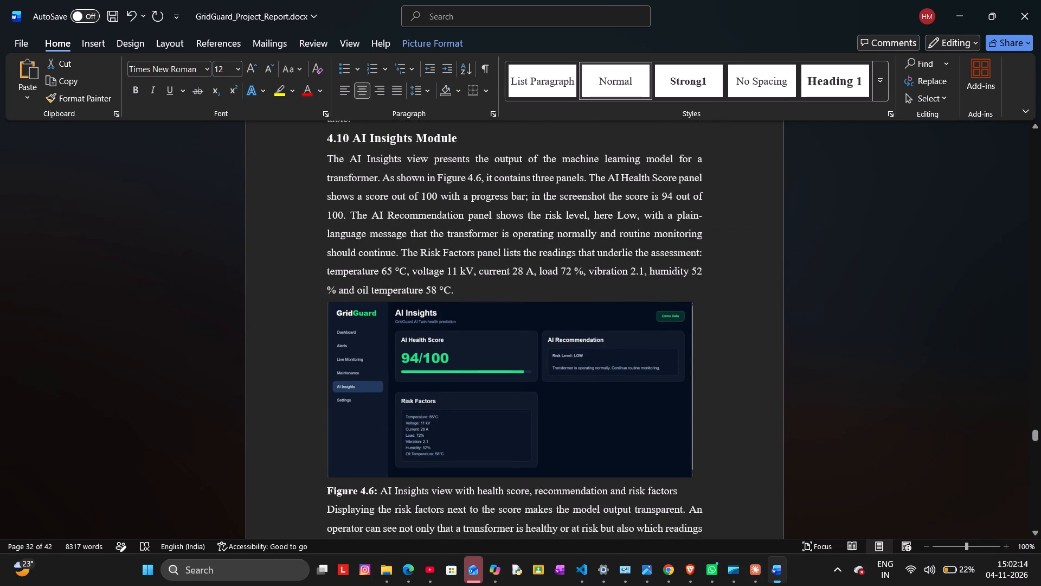
click(636, 425)
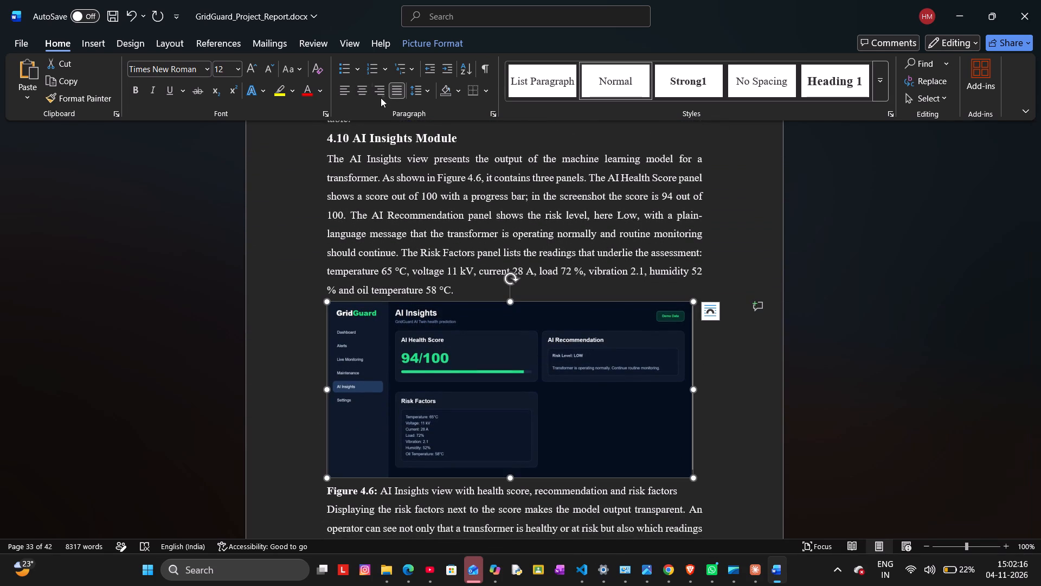
click(362, 91)
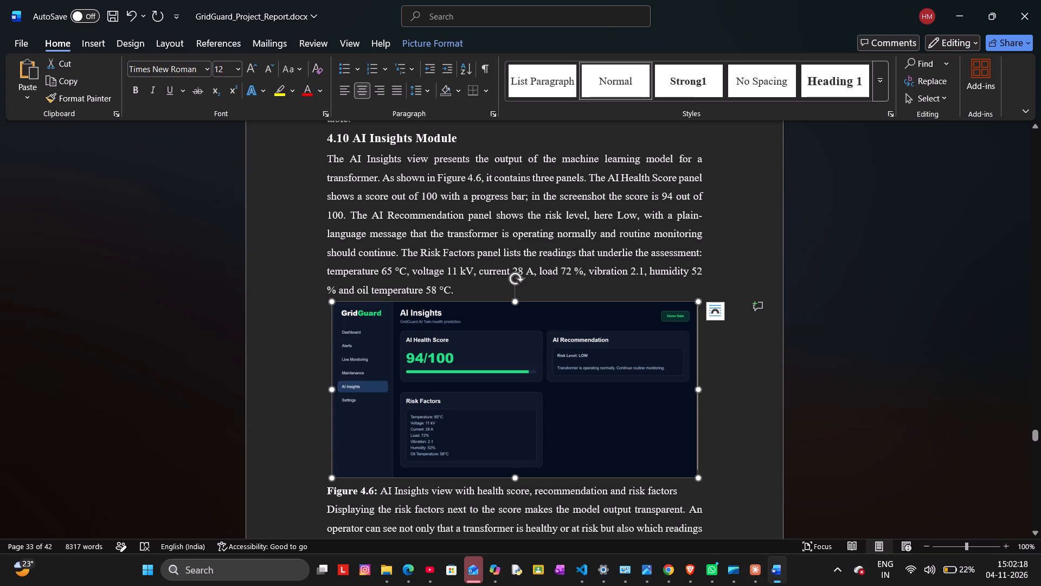
click(754, 391)
Centre the Figure 4.7 Maintenance schedule screenshot in section 4.11.
scroll(754, 391, down, 2)
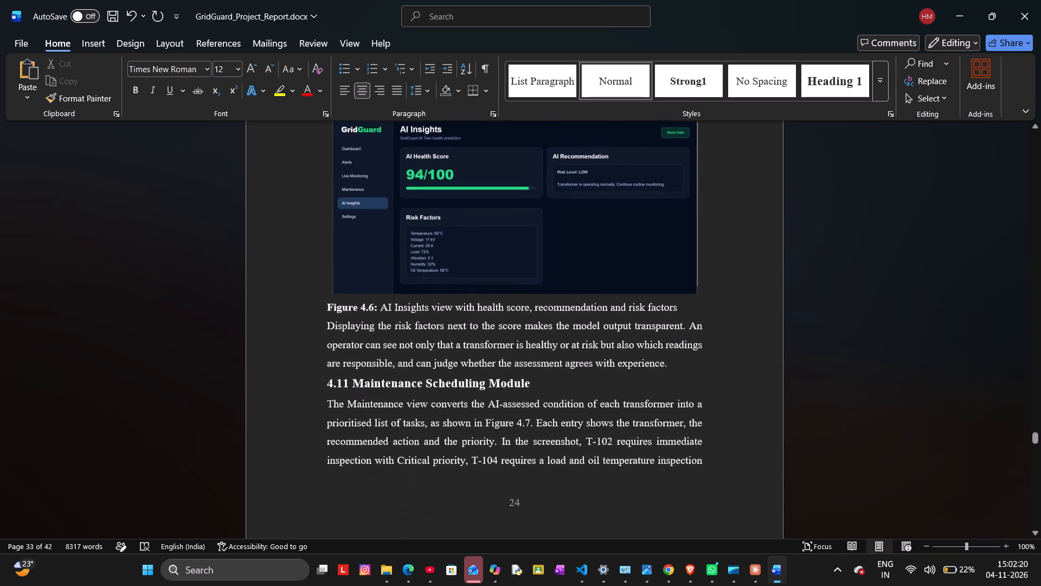
scroll(754, 391, down, 2)
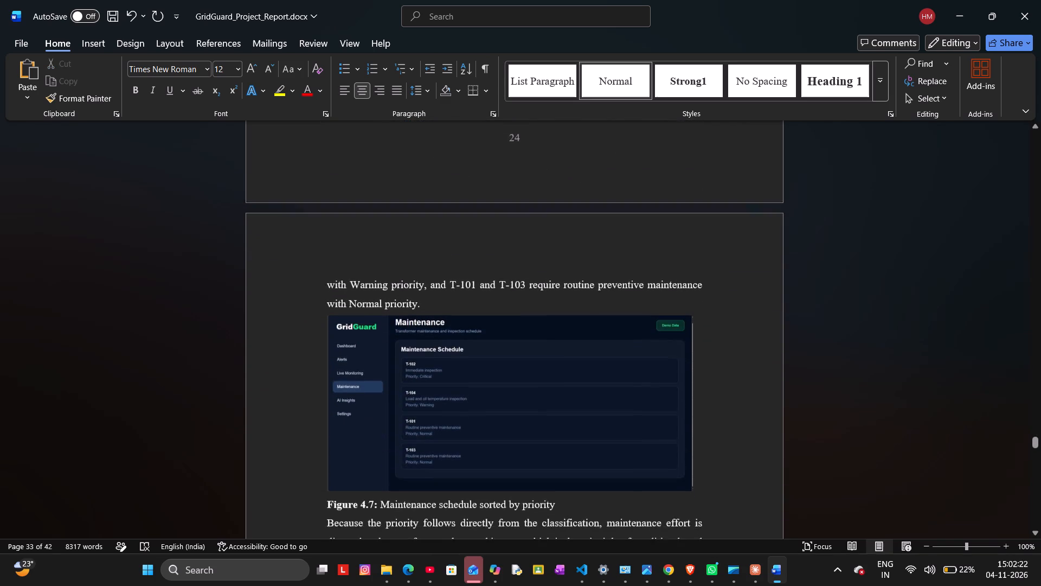
scroll(754, 391, down, 1)
click(607, 306)
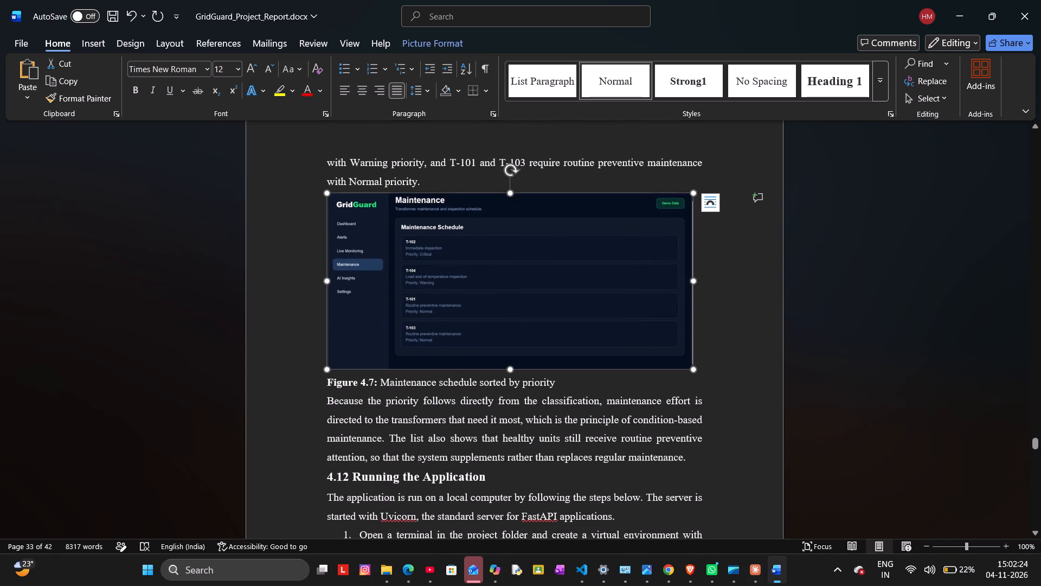
click(362, 95)
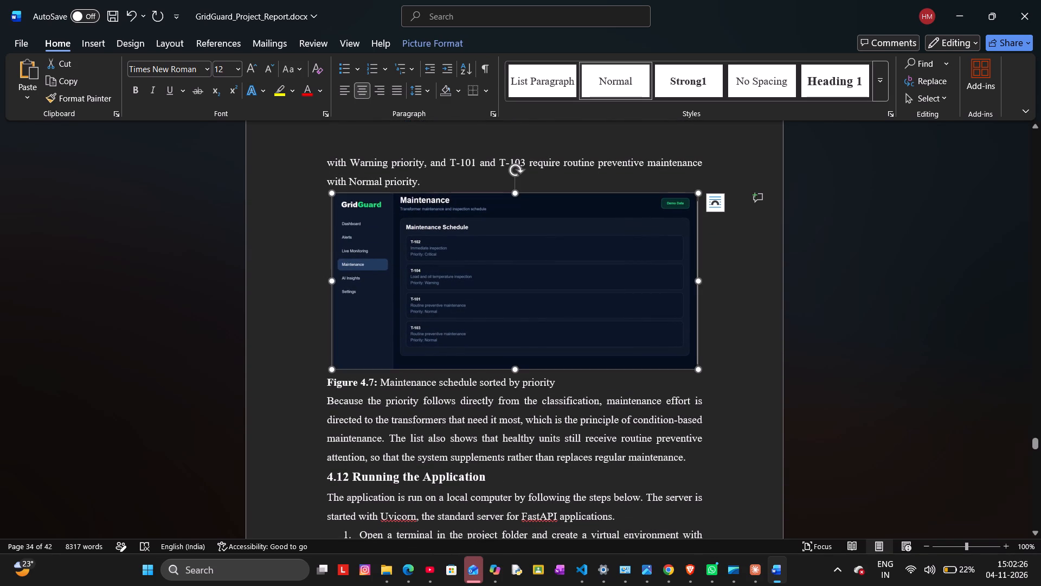
click(722, 316)
Centre the two-line chapter heading "CHAPTER 5 EXPERIMENTAL OUTCOMES AND DISCUSSION".
scroll(722, 316, down, 1)
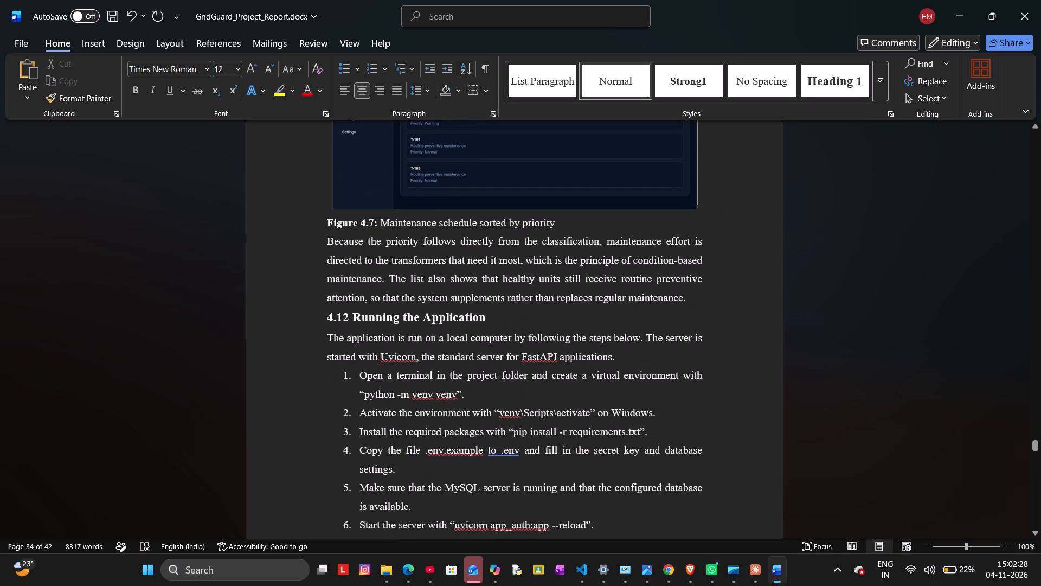
scroll(722, 316, down, 2)
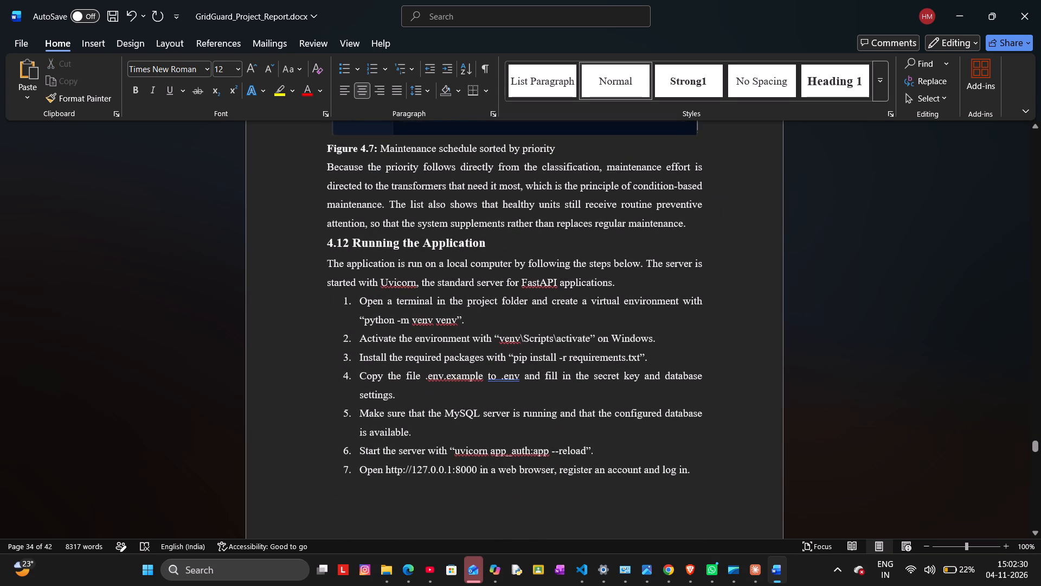
scroll(722, 316, down, 4)
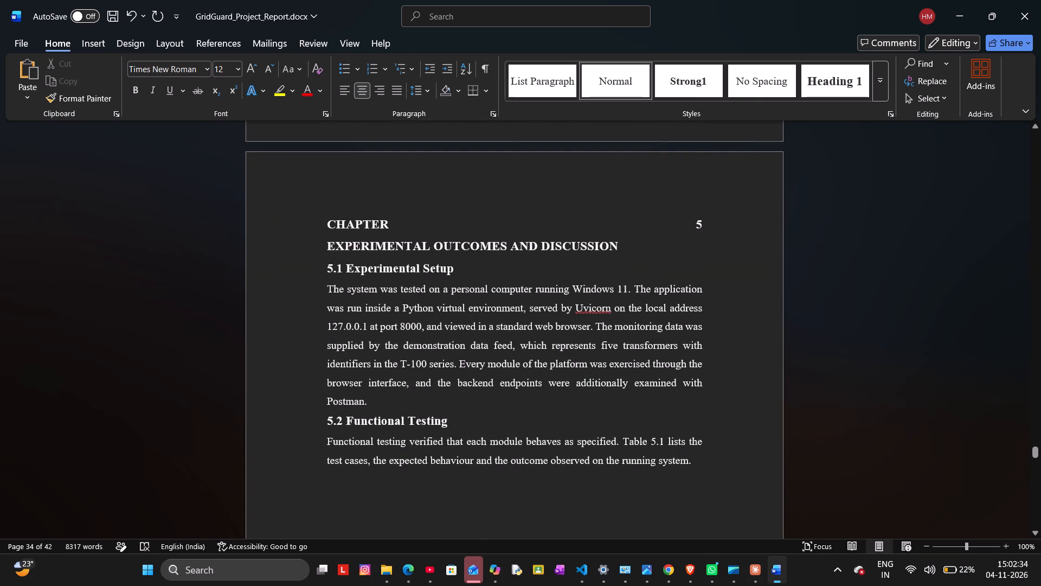
scroll(689, 341, up, 1)
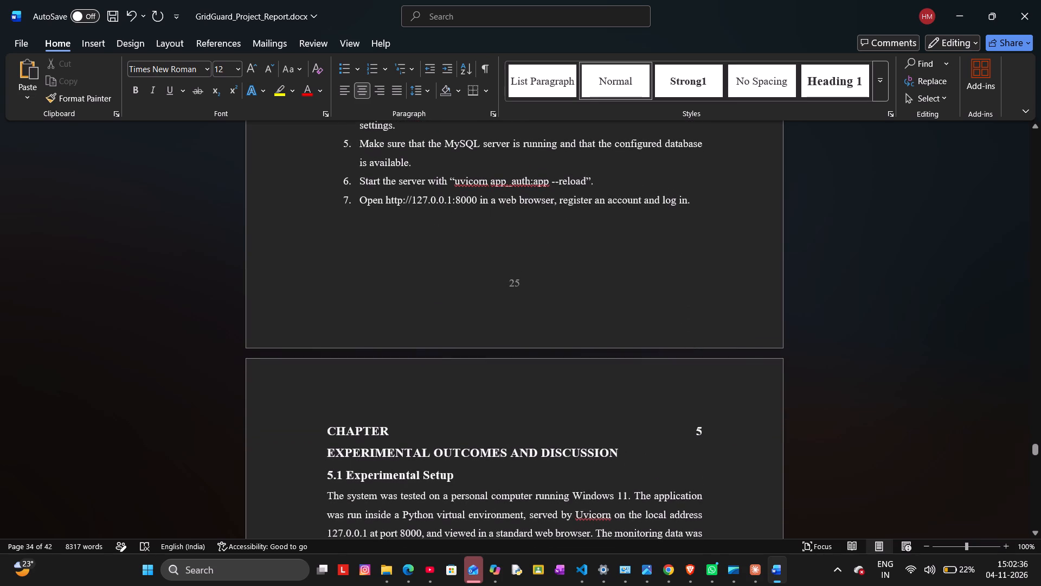
drag(330, 426, 404, 430)
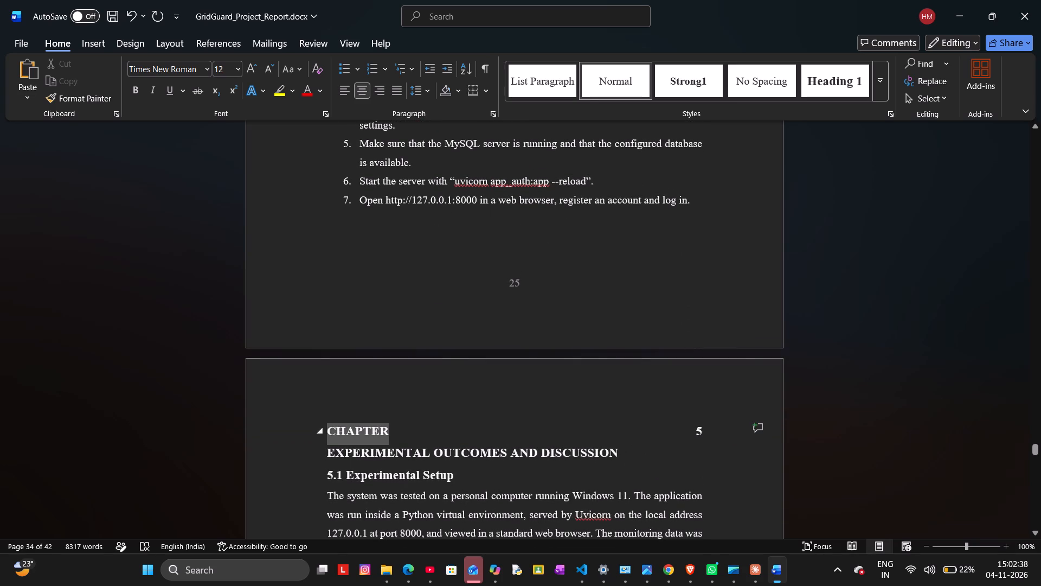
drag(404, 430, 714, 425)
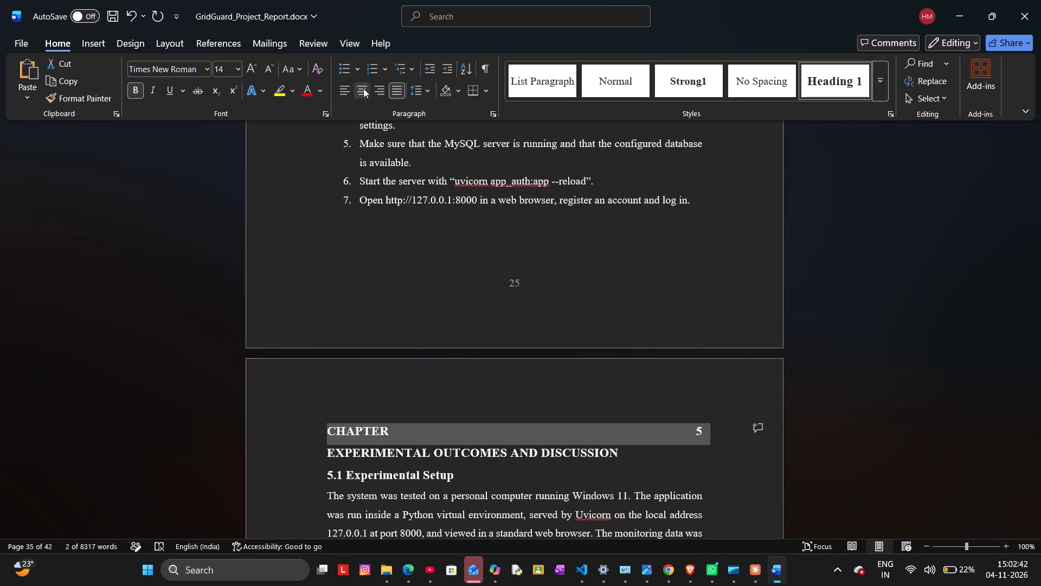
click(363, 88)
Examine the layout of section 5.2, including the Table 5.1 caption, the functional test case table and the pages between them.
scroll(574, 399, down, 1)
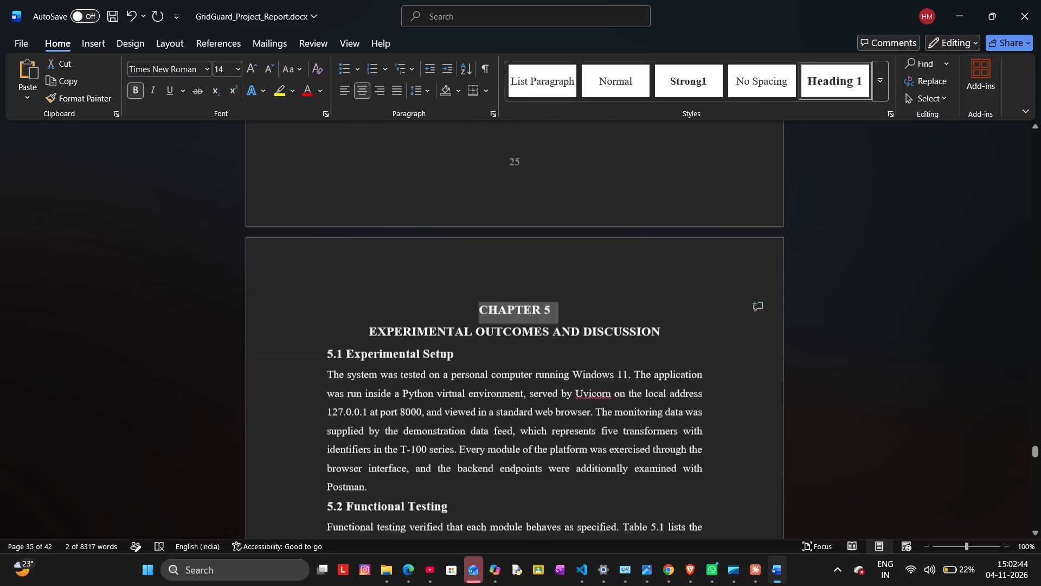
scroll(574, 399, down, 4)
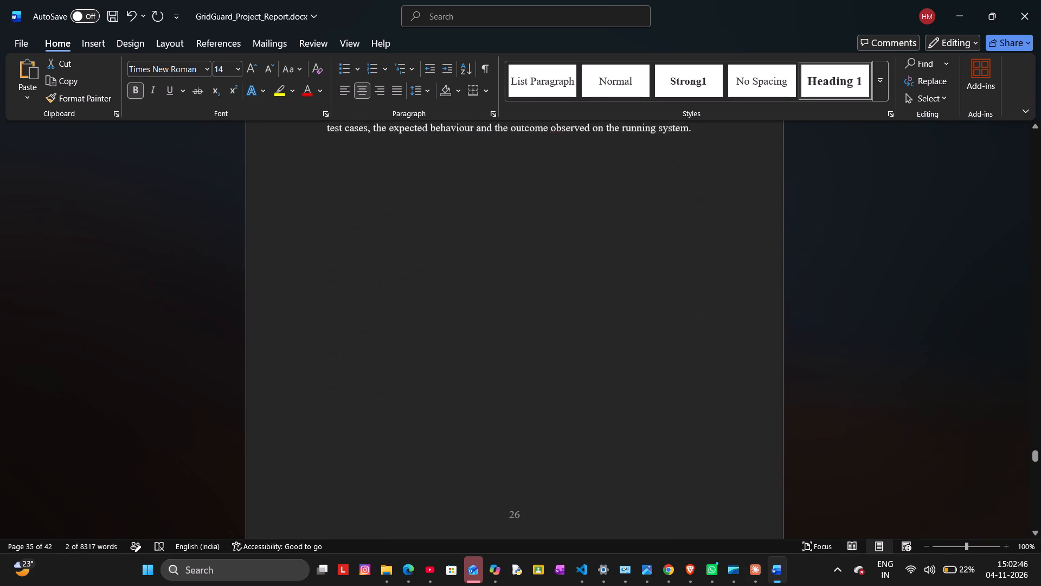
scroll(574, 399, down, 2)
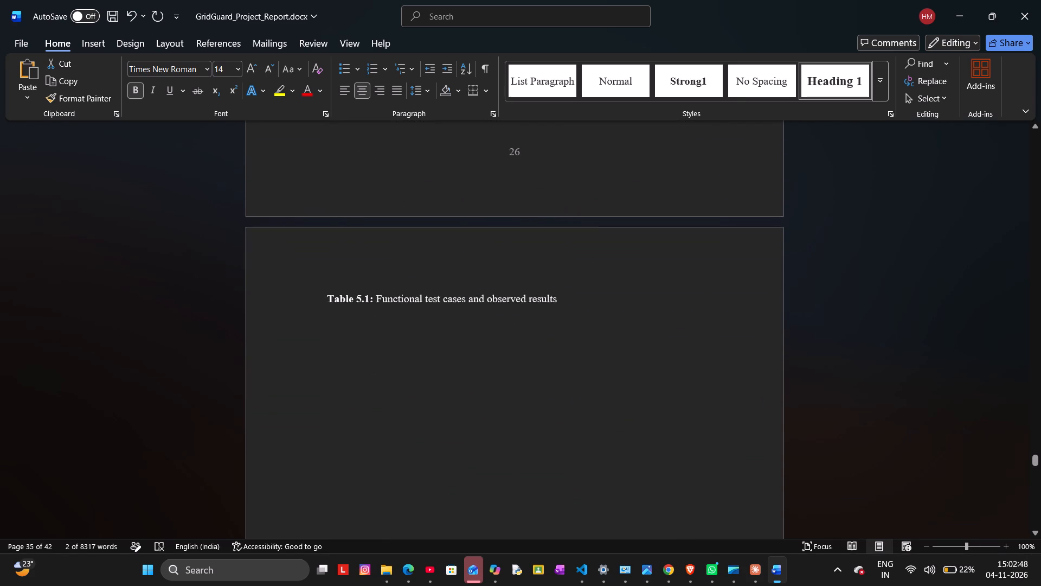
scroll(574, 399, down, 5)
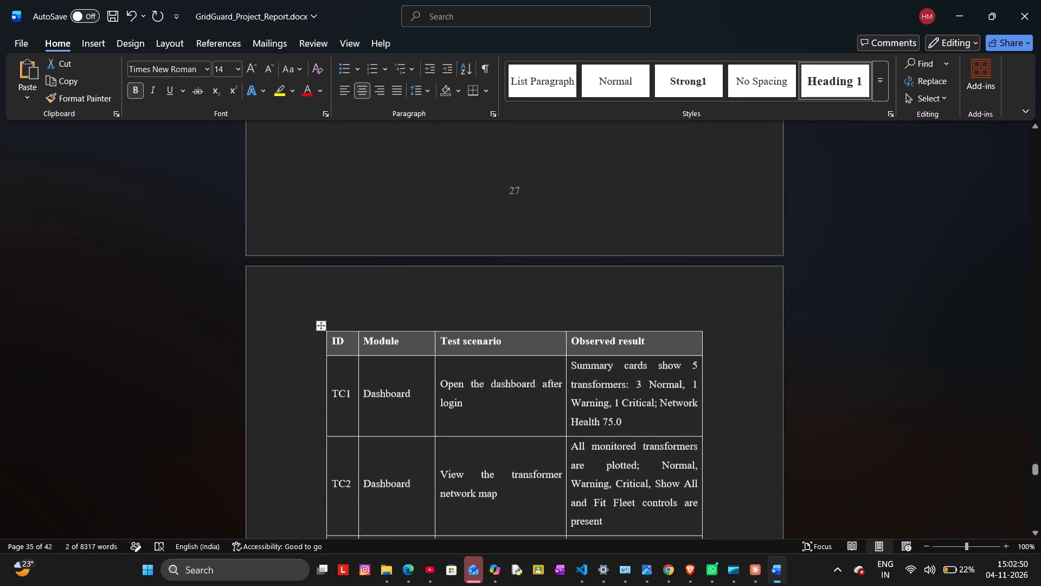
scroll(574, 399, up, 2)
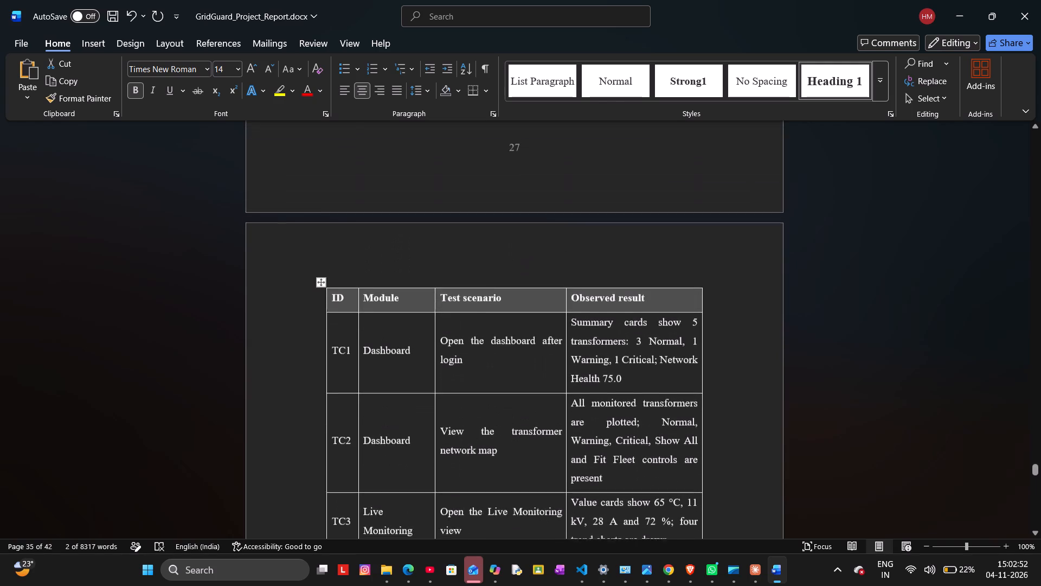
scroll(574, 399, down, 1)
scroll(574, 399, up, 1)
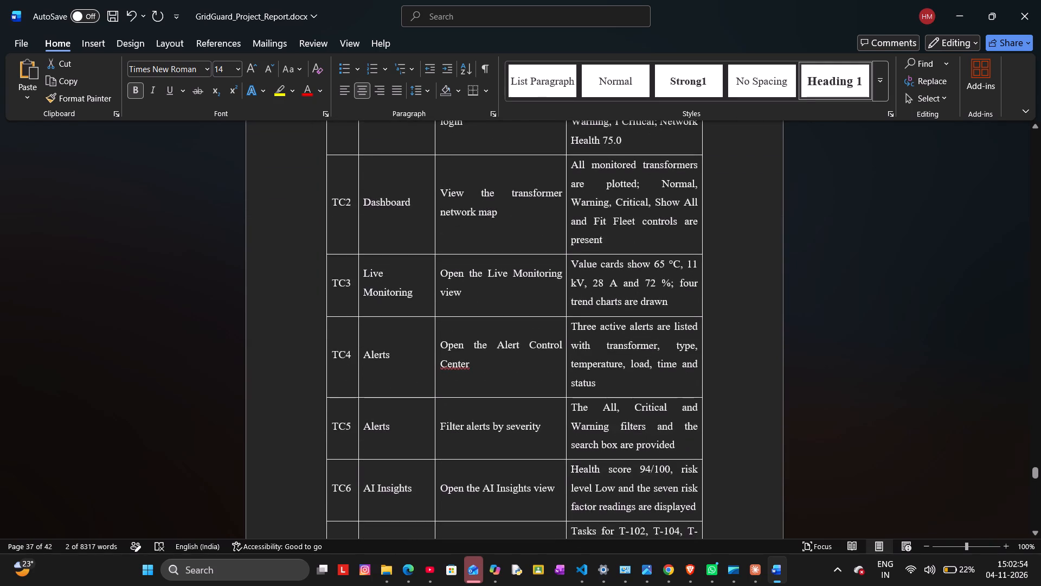
scroll(574, 399, up, 4)
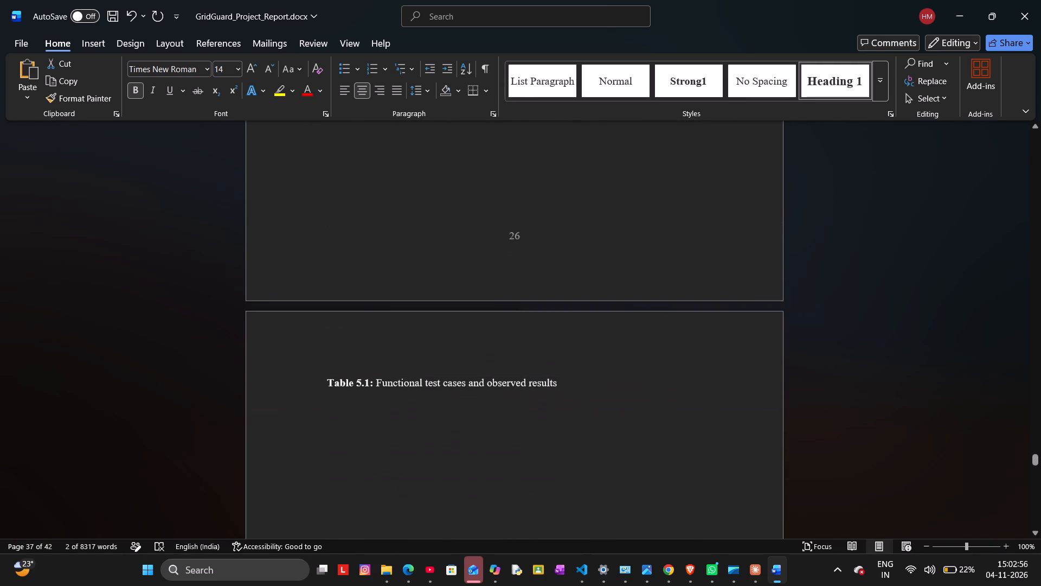
scroll(574, 399, up, 1)
click(555, 372)
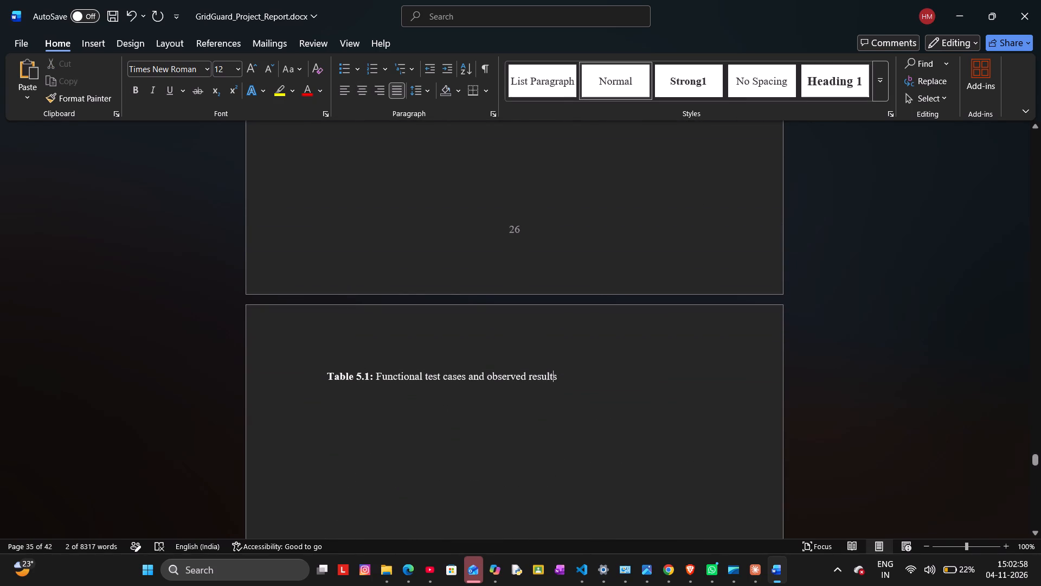
scroll(555, 372, down, 8)
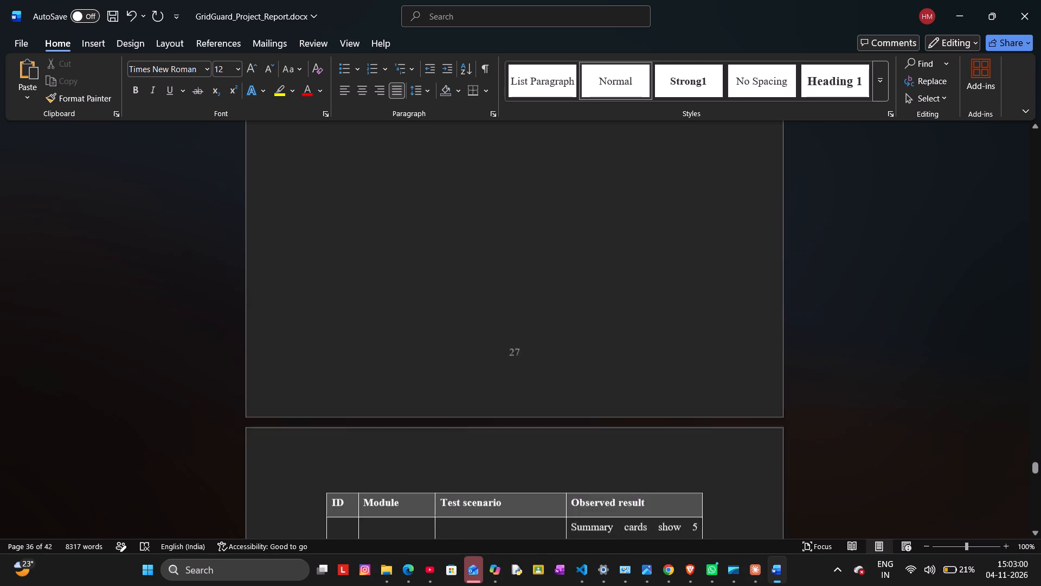
scroll(555, 372, down, 4)
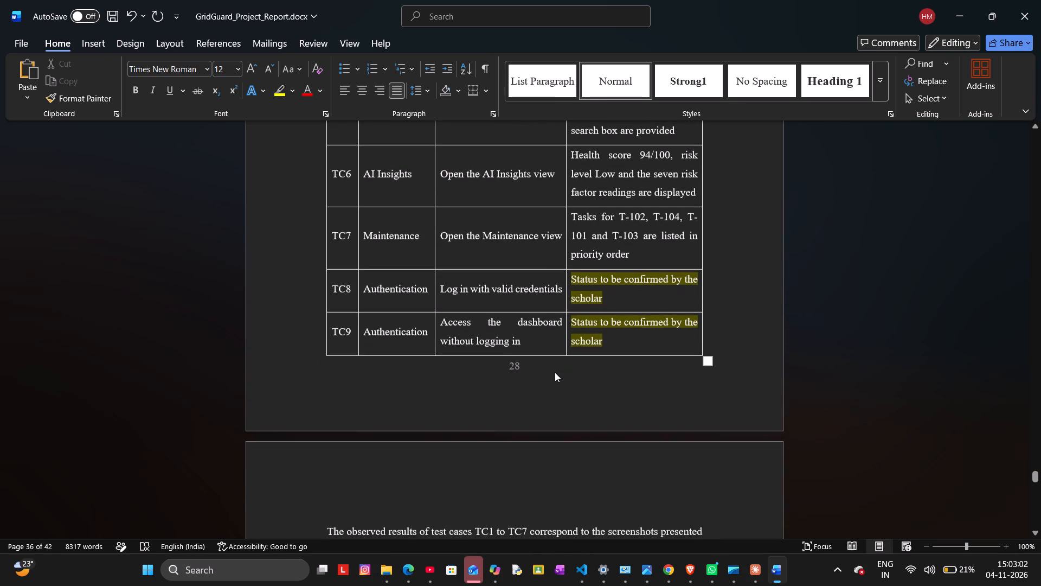
Centre the TC9 test scenario text, "Access the dashboard without logging in", in the functional test case table.
click(558, 328)
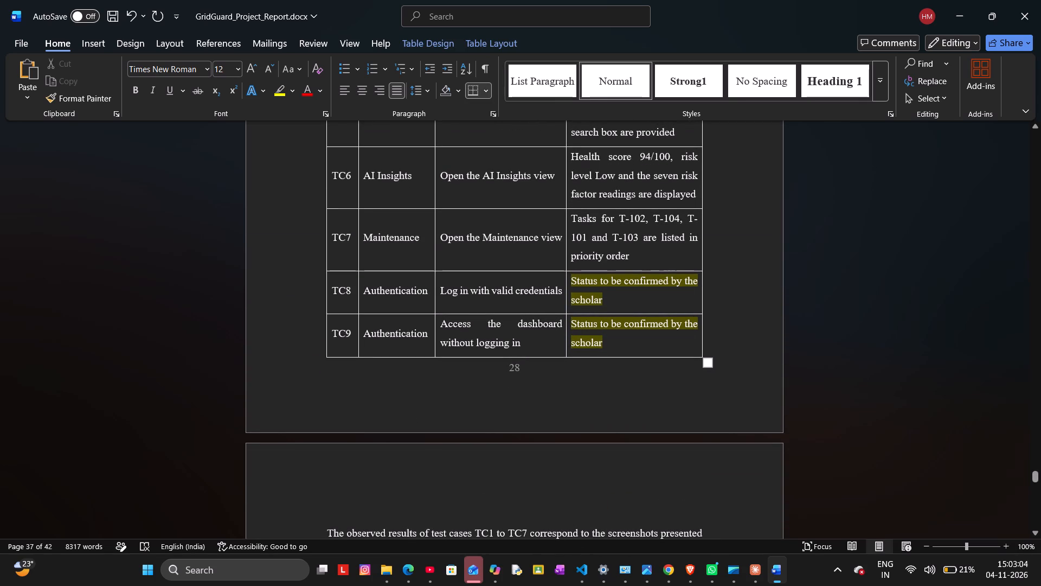
click(361, 84)
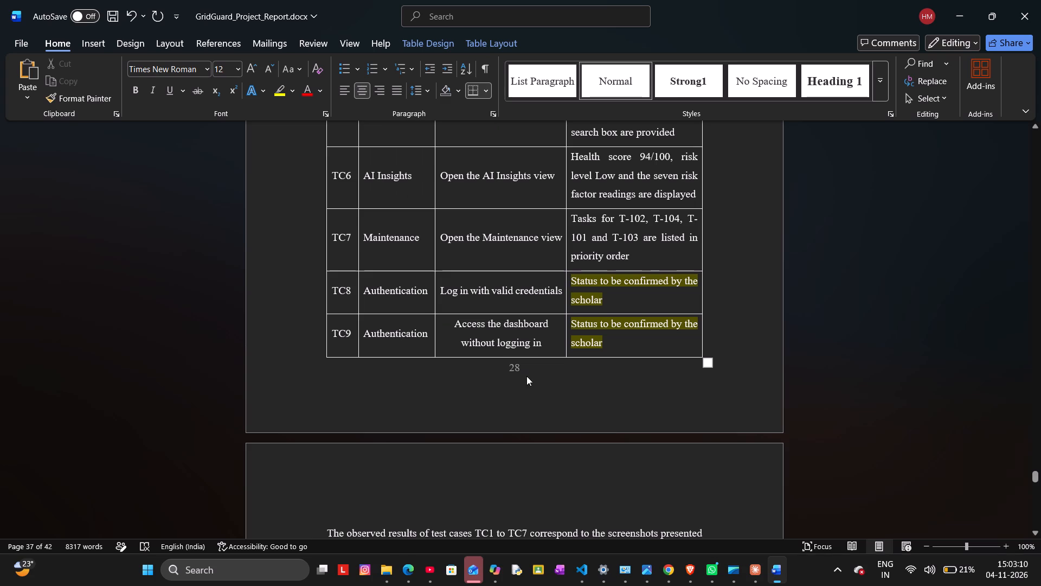
click(546, 343)
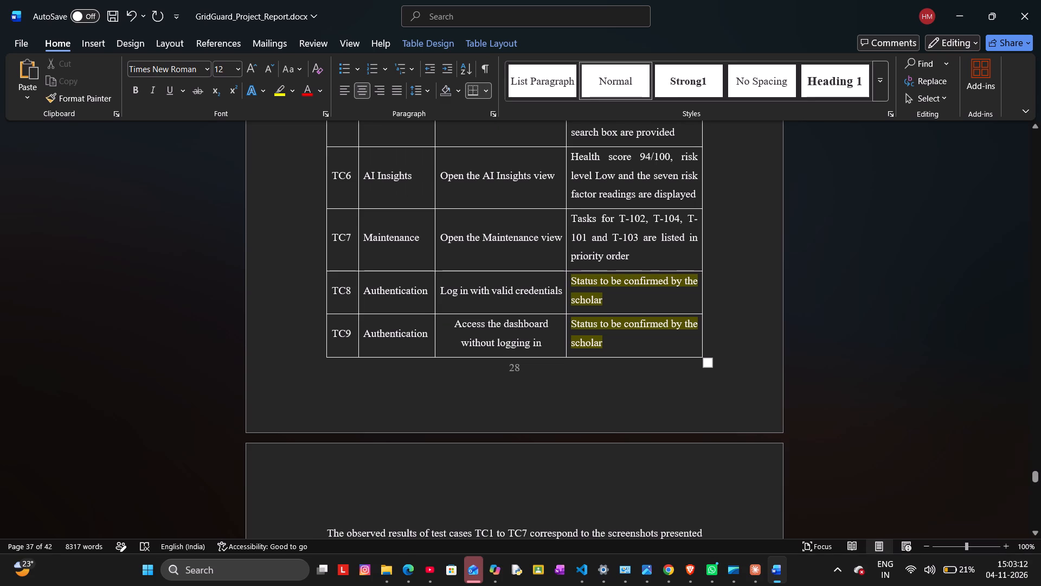
click(331, 304)
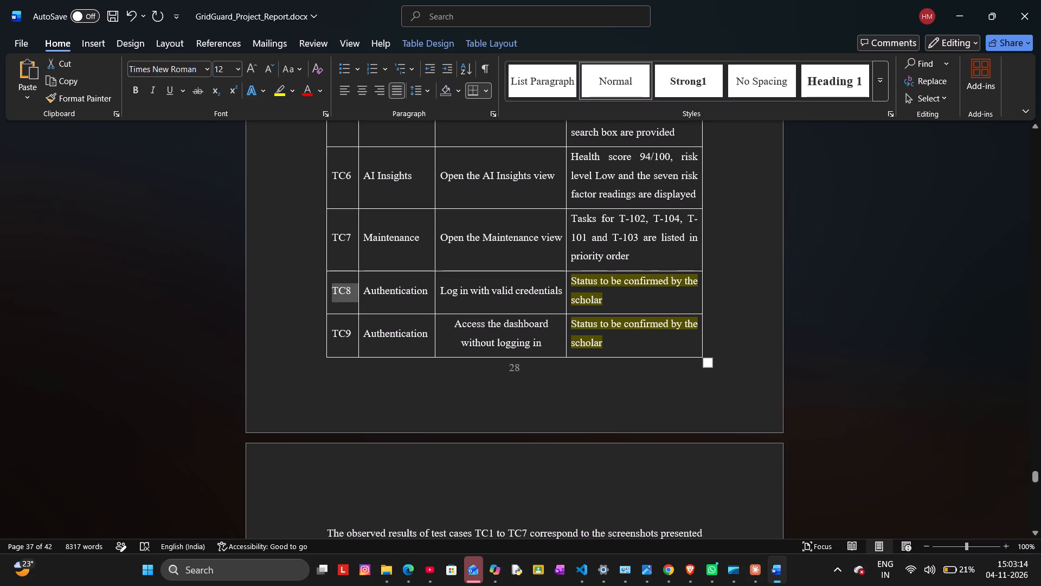
click(612, 416)
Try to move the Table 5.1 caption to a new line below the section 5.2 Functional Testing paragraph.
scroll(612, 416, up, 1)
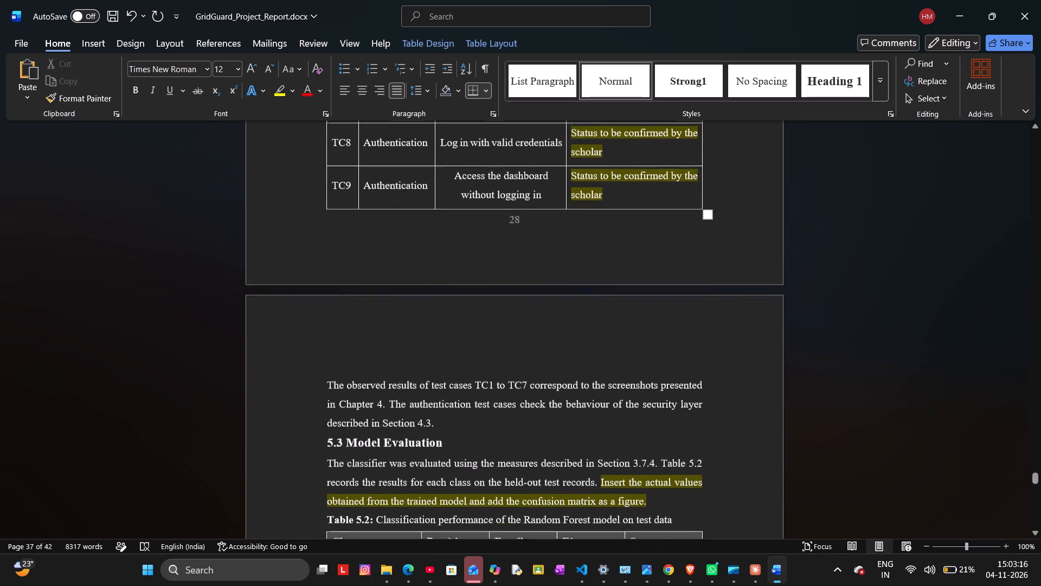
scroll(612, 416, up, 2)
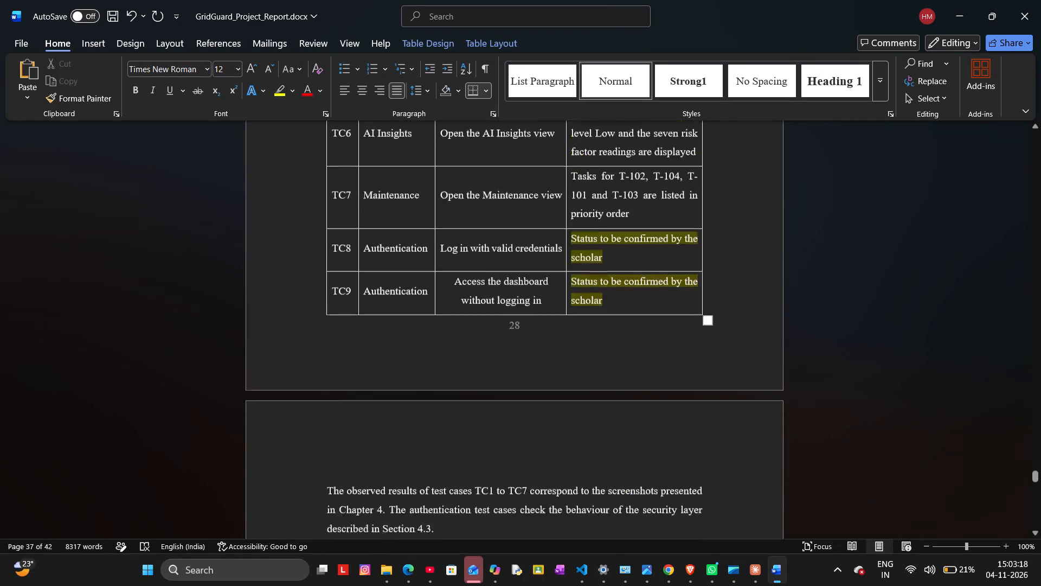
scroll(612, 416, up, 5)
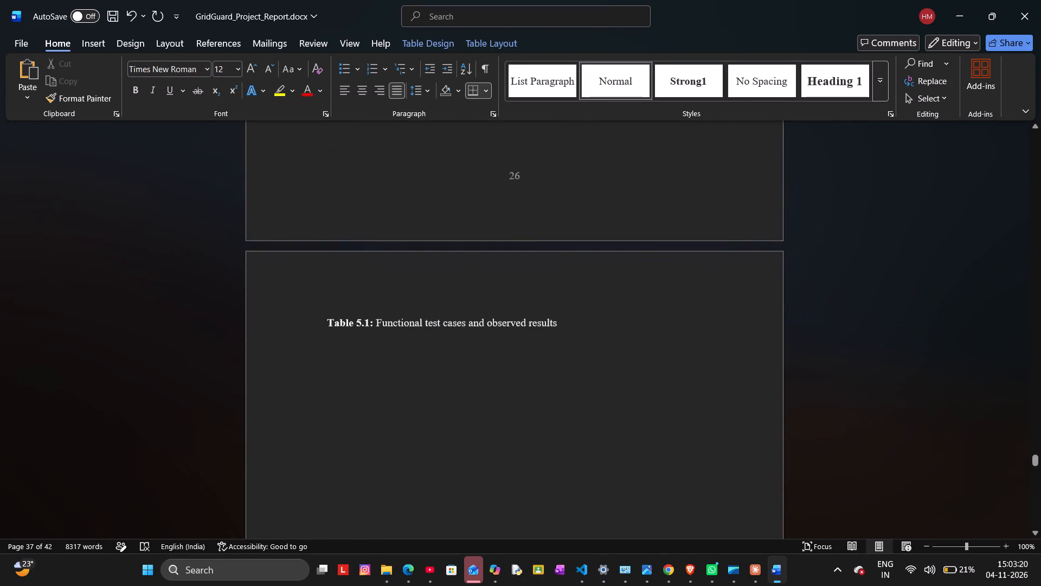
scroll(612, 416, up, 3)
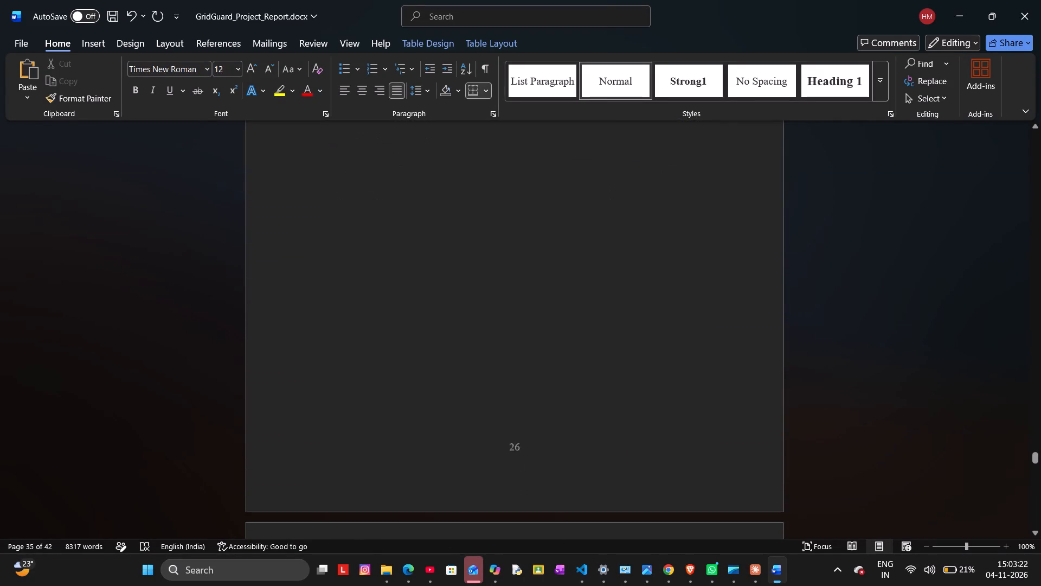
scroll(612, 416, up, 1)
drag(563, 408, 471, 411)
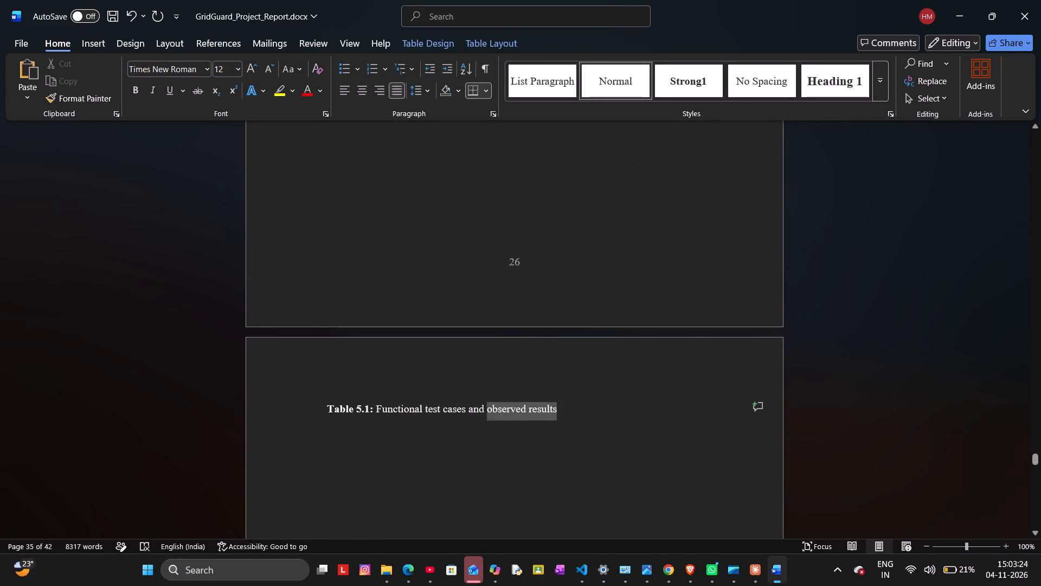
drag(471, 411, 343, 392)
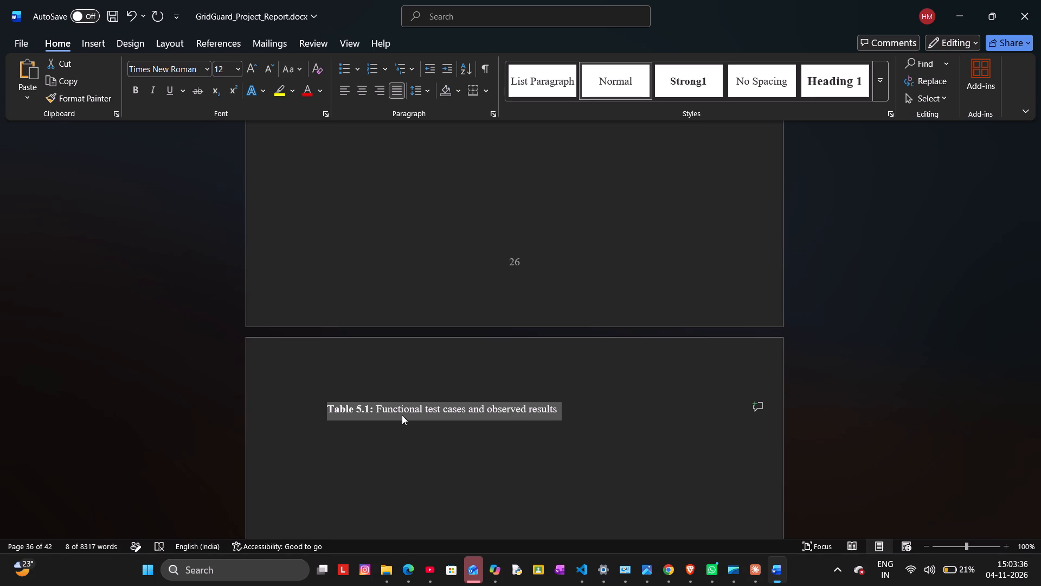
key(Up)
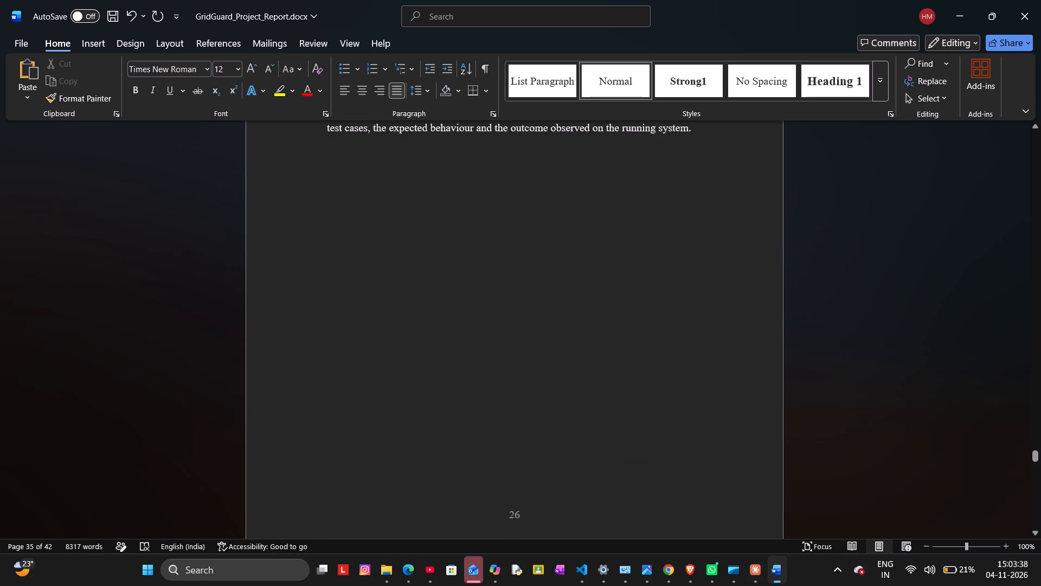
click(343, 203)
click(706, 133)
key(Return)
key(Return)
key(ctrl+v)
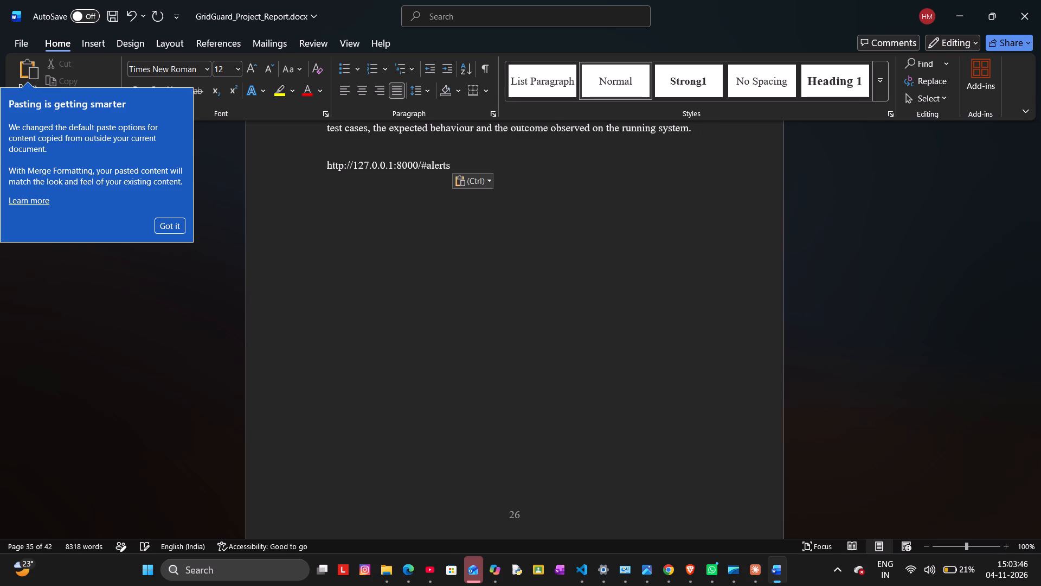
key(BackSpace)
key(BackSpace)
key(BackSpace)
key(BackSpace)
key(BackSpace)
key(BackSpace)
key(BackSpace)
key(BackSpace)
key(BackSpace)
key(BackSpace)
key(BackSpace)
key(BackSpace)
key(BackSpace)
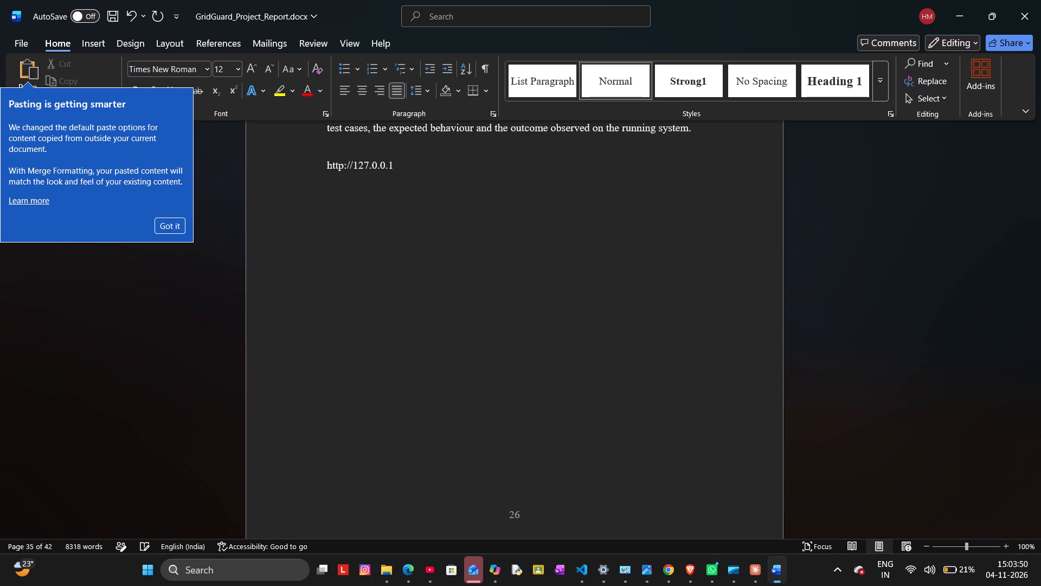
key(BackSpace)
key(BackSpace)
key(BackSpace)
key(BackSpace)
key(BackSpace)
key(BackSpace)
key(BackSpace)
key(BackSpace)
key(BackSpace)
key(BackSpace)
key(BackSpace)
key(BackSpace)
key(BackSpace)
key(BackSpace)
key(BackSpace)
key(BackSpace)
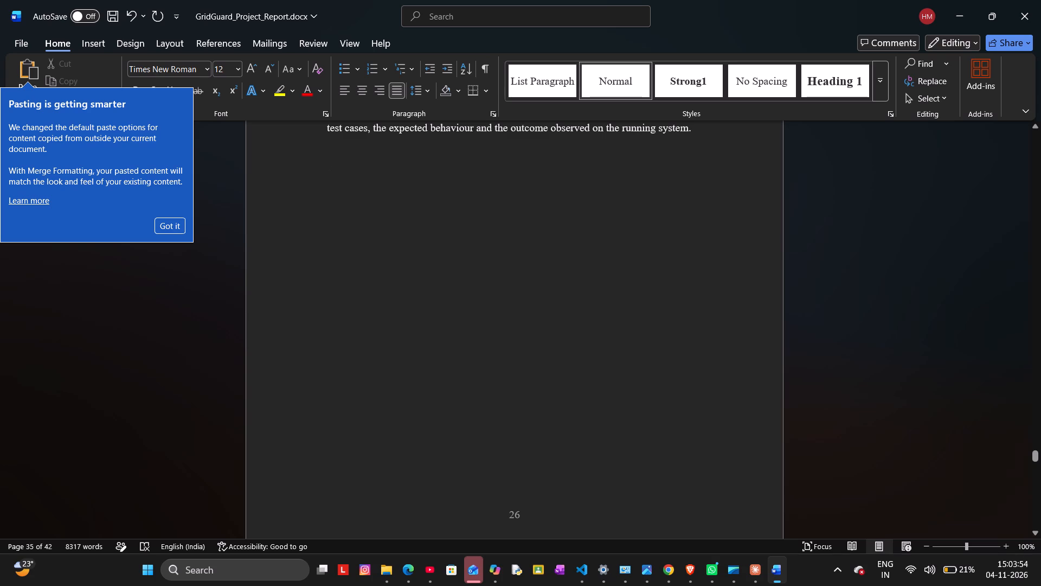
Move the caption "Table 5.1: Functional test cases and observed results" below the section 5.2 paragraph, with blank lines between them.
scroll(662, 328, down, 3)
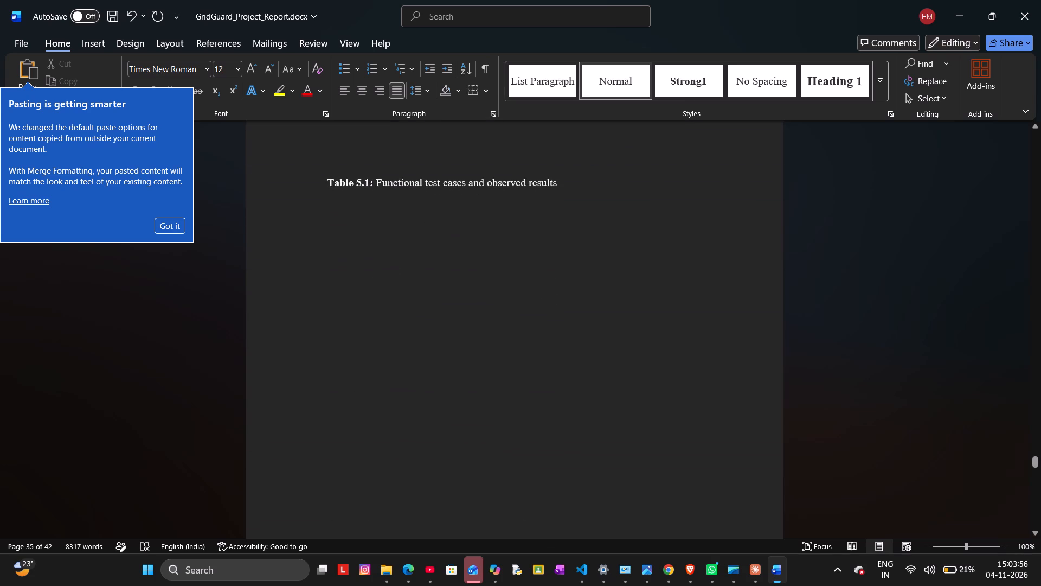
double_click(564, 186)
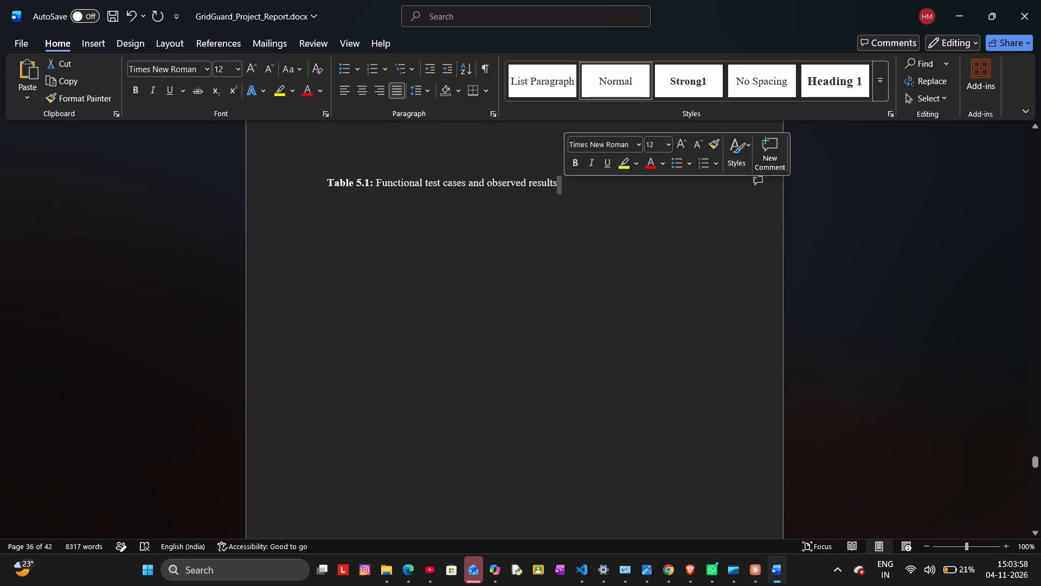
drag(557, 180, 330, 170)
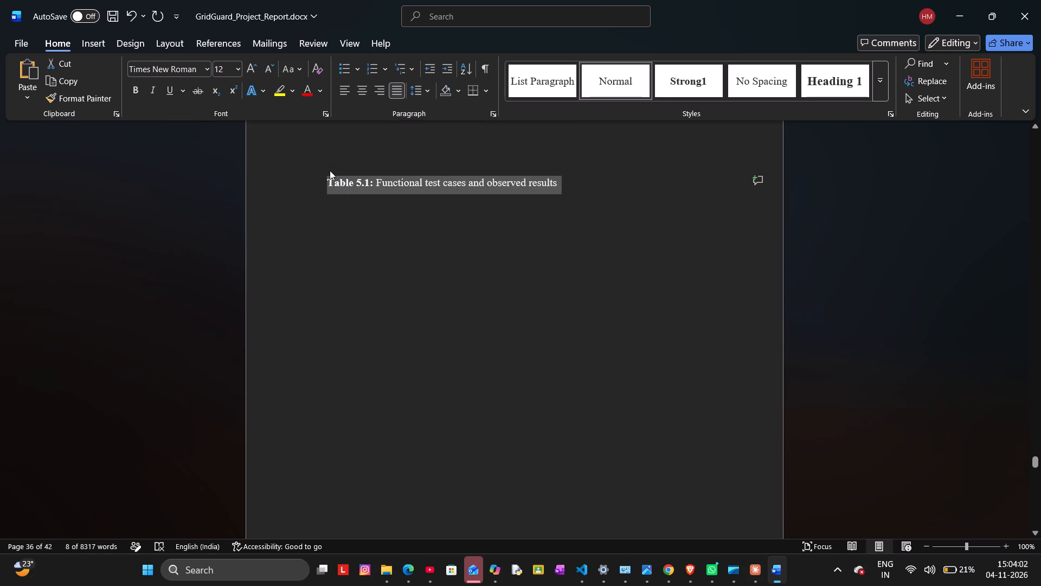
key(ctrl+x)
scroll(449, 288, up, 2)
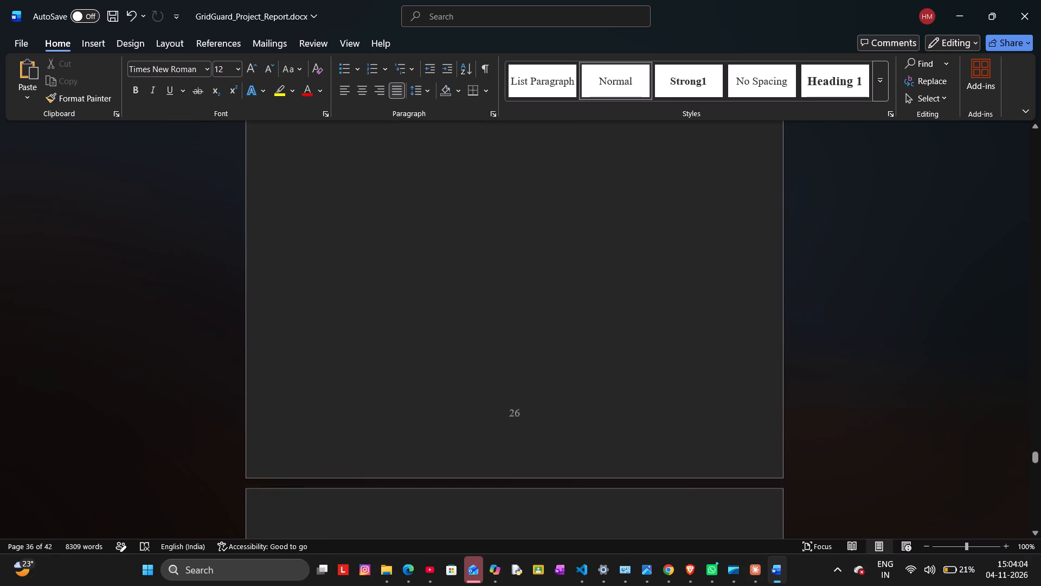
scroll(449, 288, up, 2)
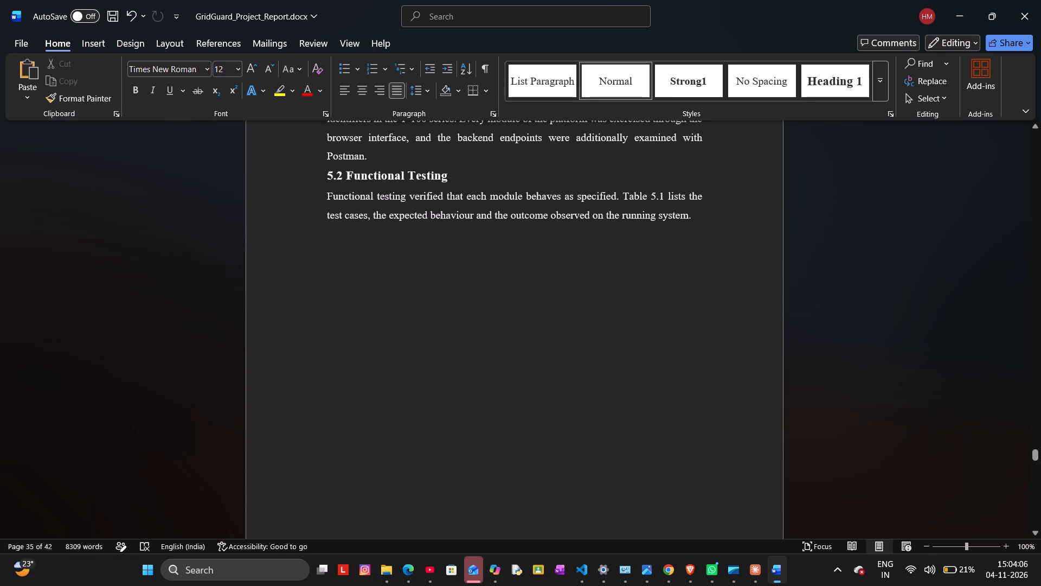
click(701, 220)
key(Return)
key(Return)
key(Return)
key(ctrl+v)
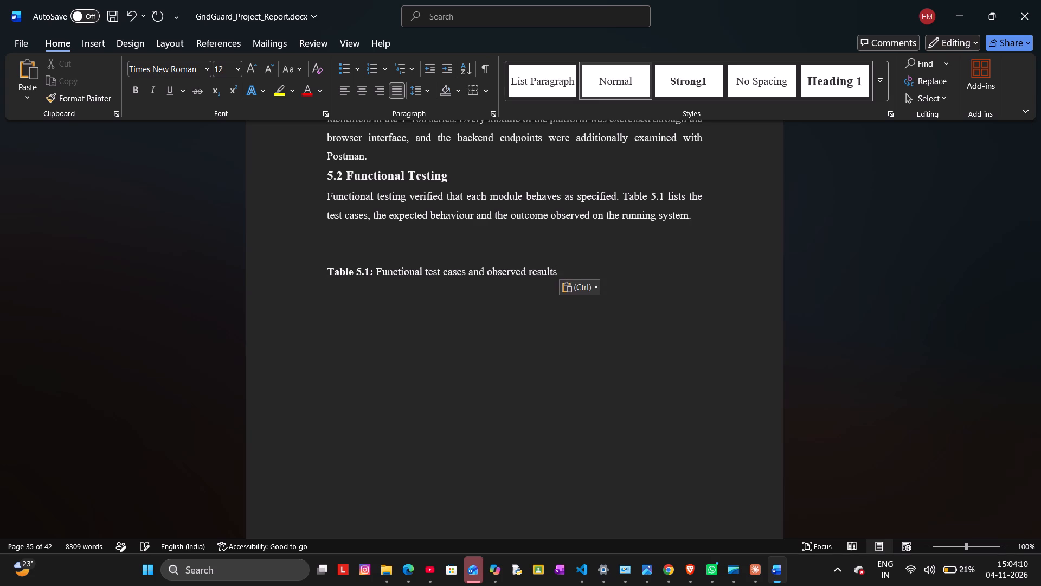
Move the functional test case table from its separate page to a new line directly below the Table 5.1 caption.
scroll(701, 220, down, 2)
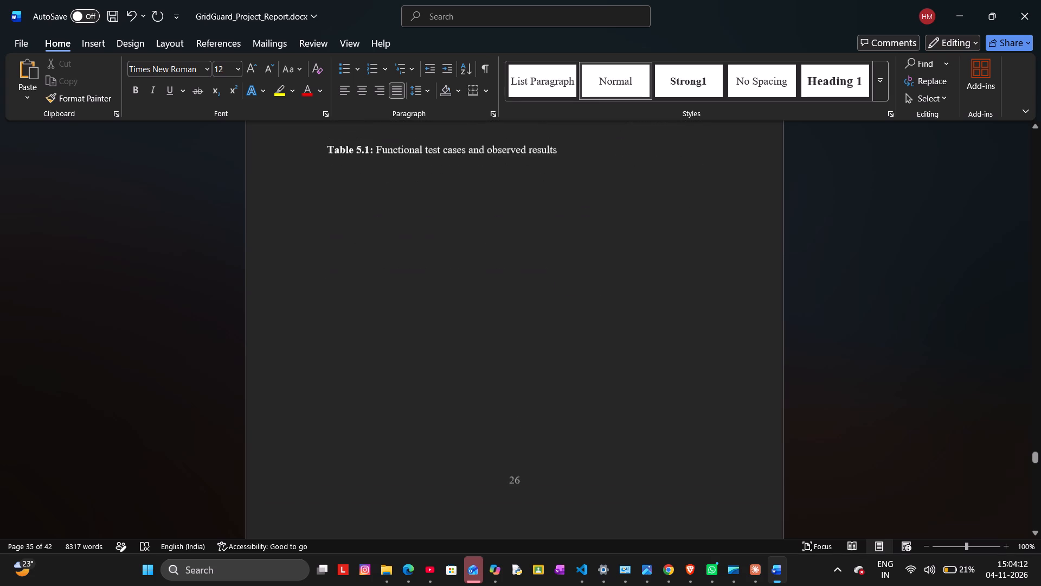
scroll(701, 220, down, 5)
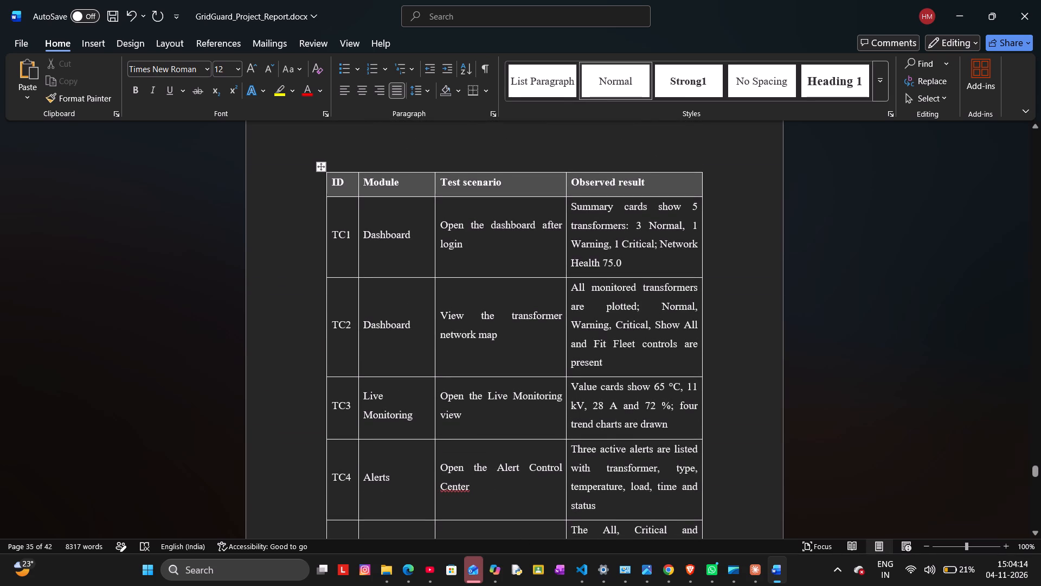
click(587, 337)
click(319, 167)
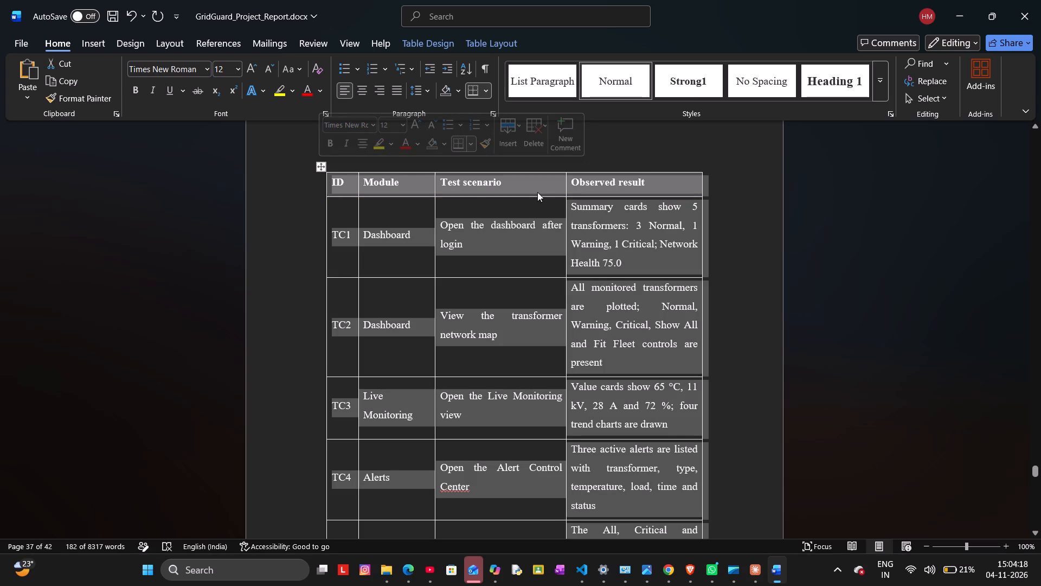
key(ctrl+x)
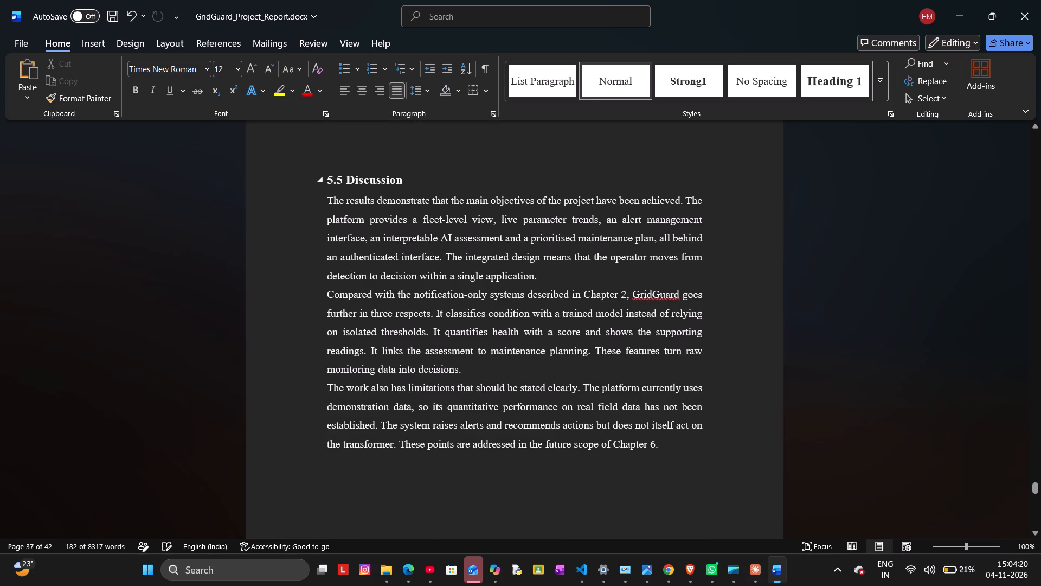
scroll(537, 192, up, 3)
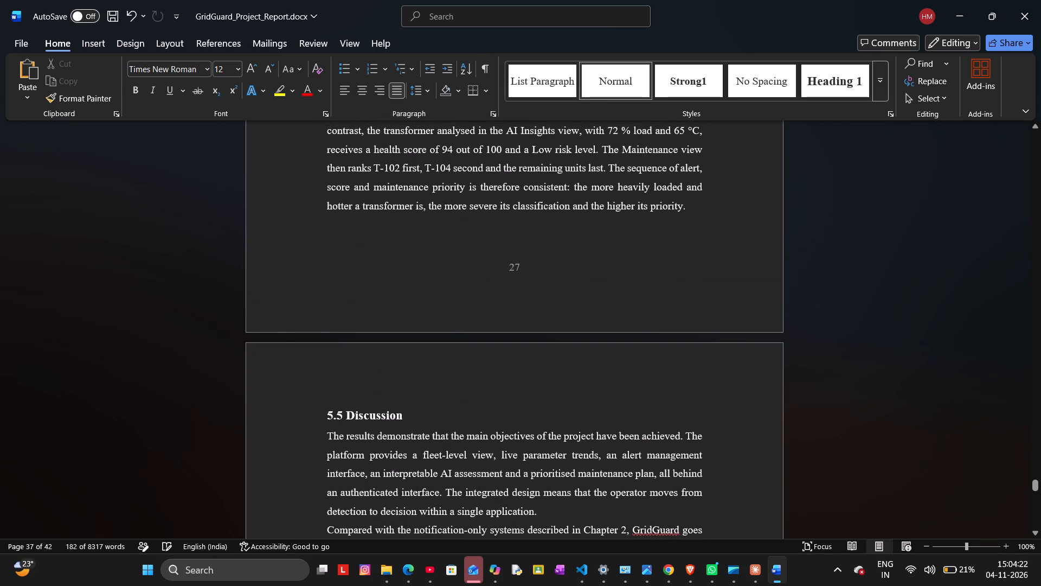
scroll(602, 206, up, 3)
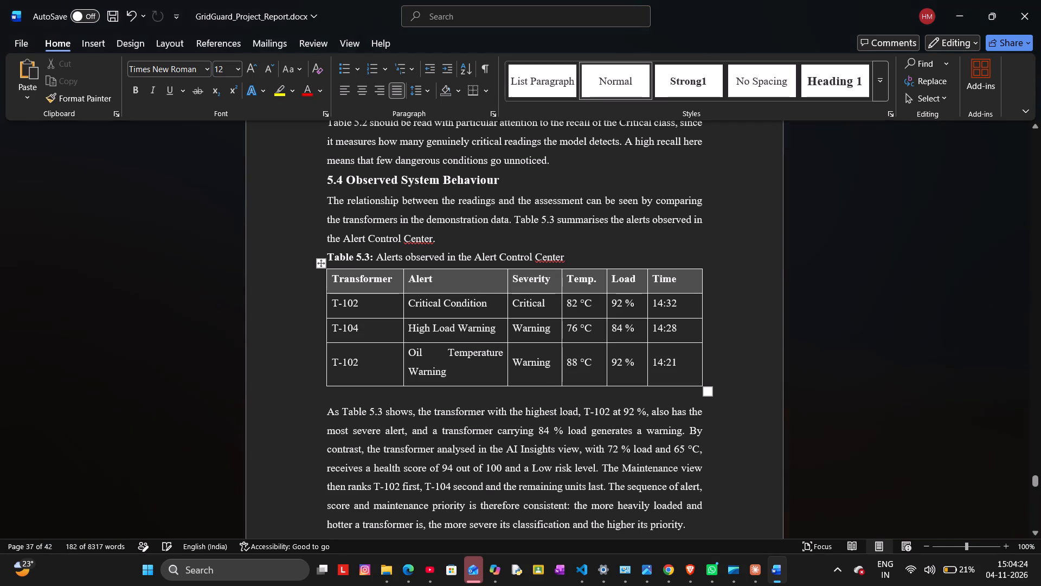
scroll(602, 206, up, 3)
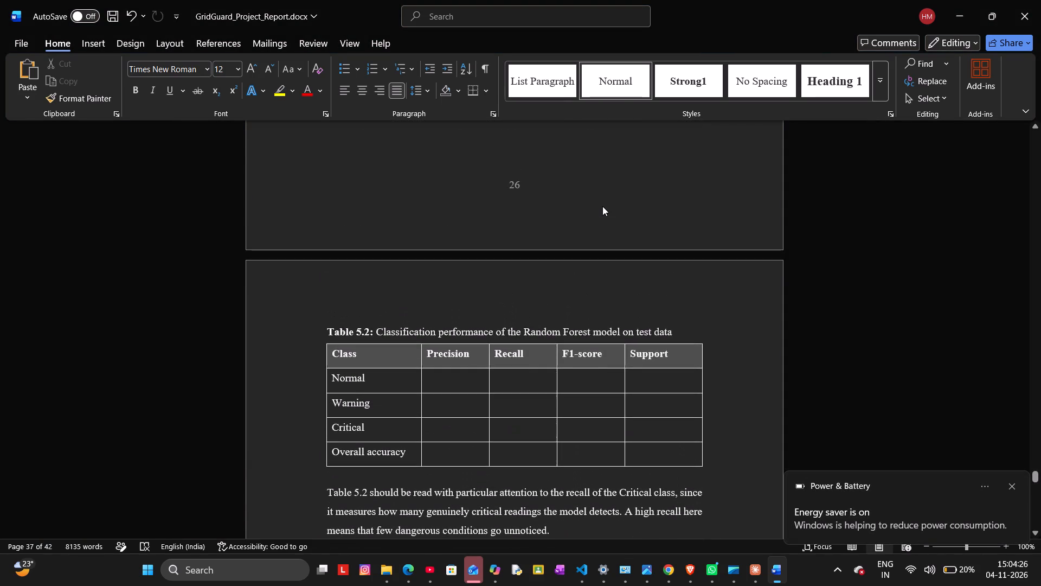
scroll(602, 206, up, 6)
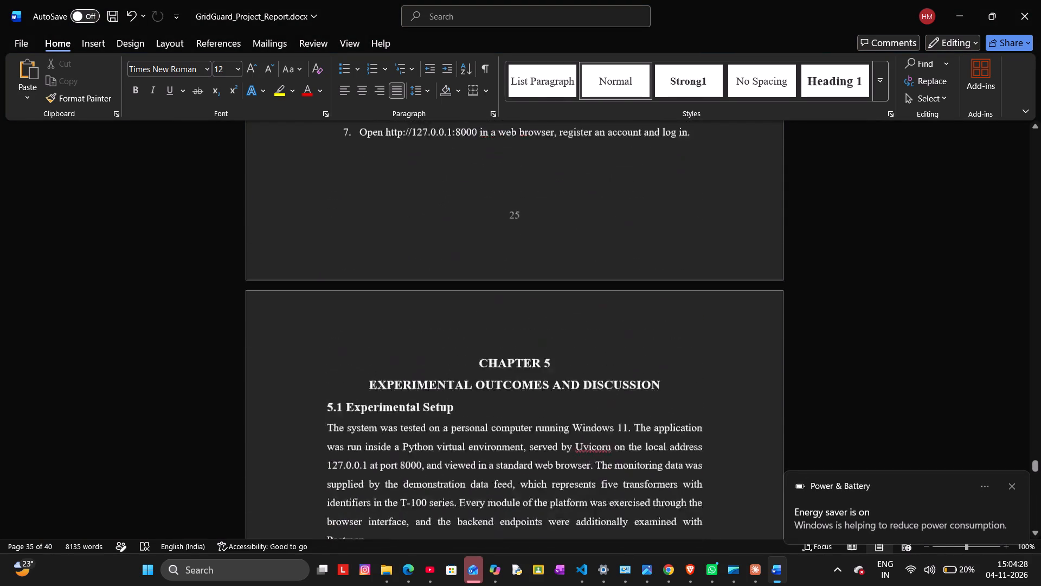
scroll(602, 206, up, 2)
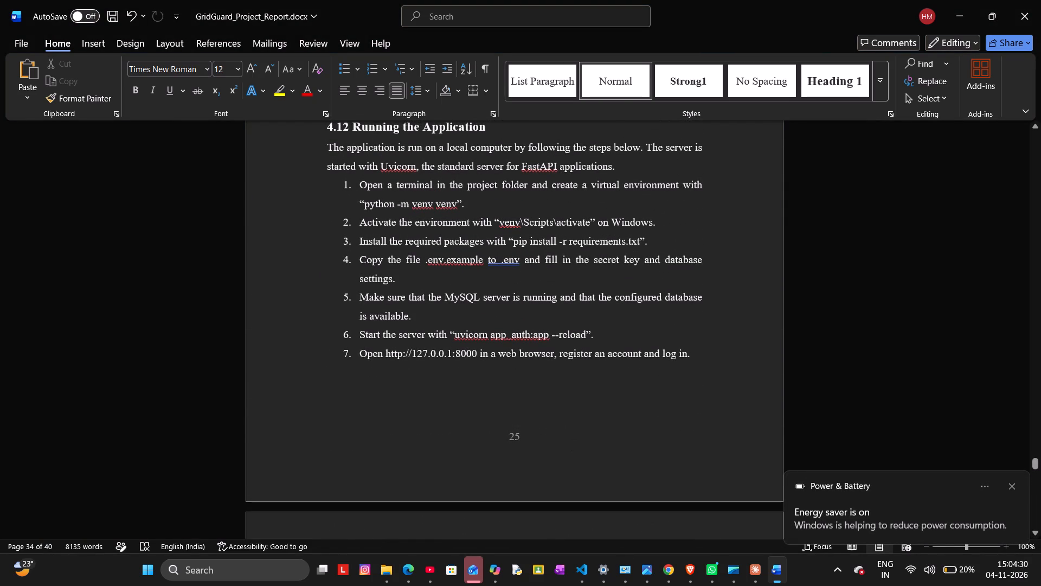
scroll(602, 206, up, 4)
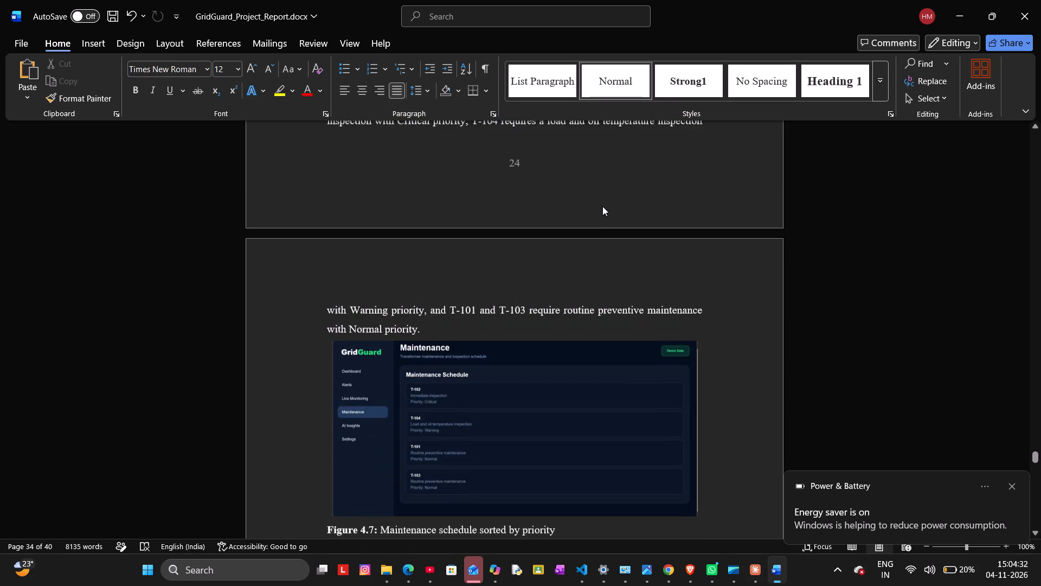
scroll(602, 206, up, 5)
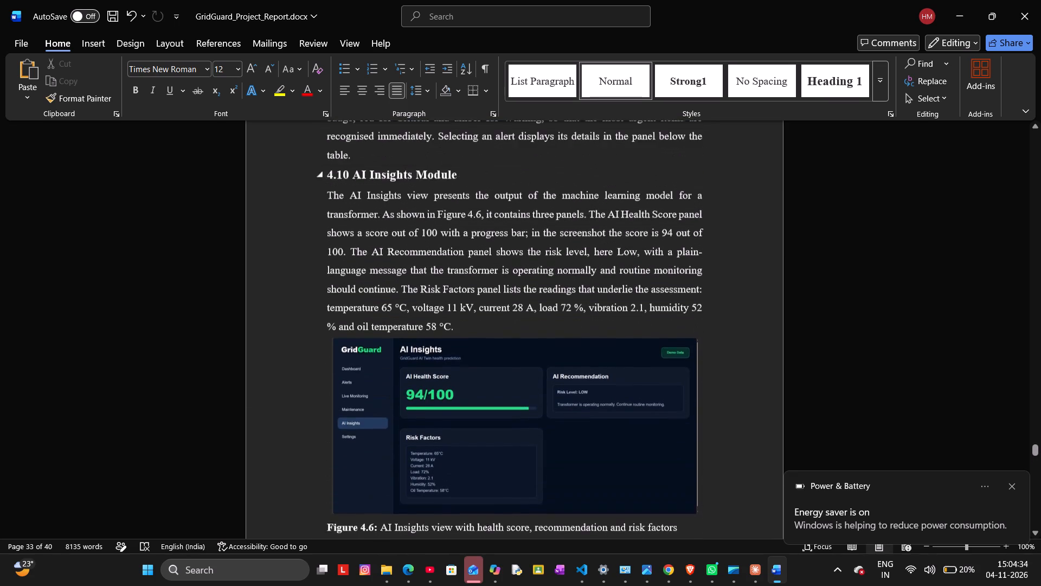
scroll(602, 206, up, 2)
scroll(602, 206, down, 2)
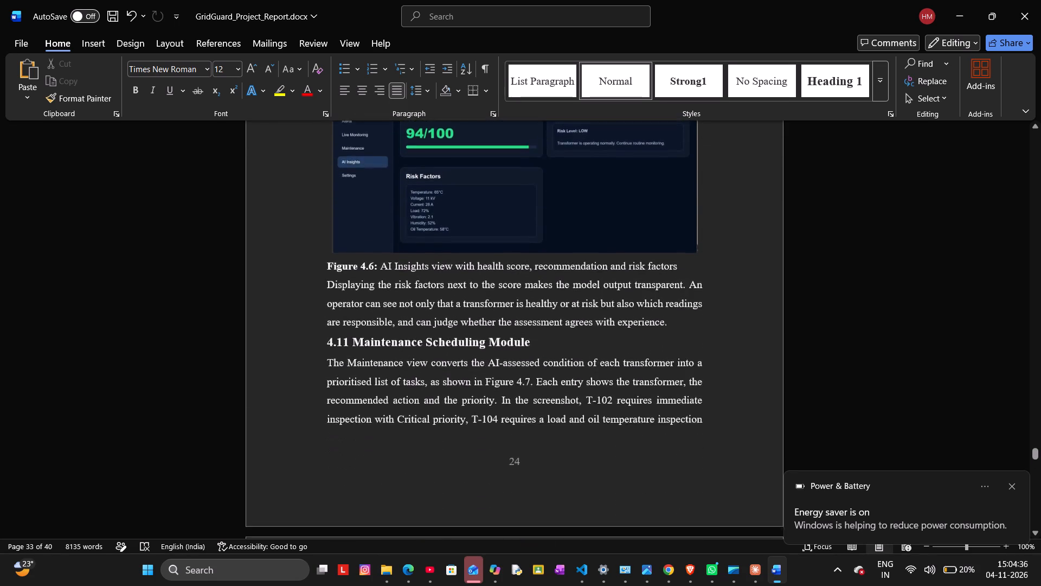
scroll(602, 206, down, 4)
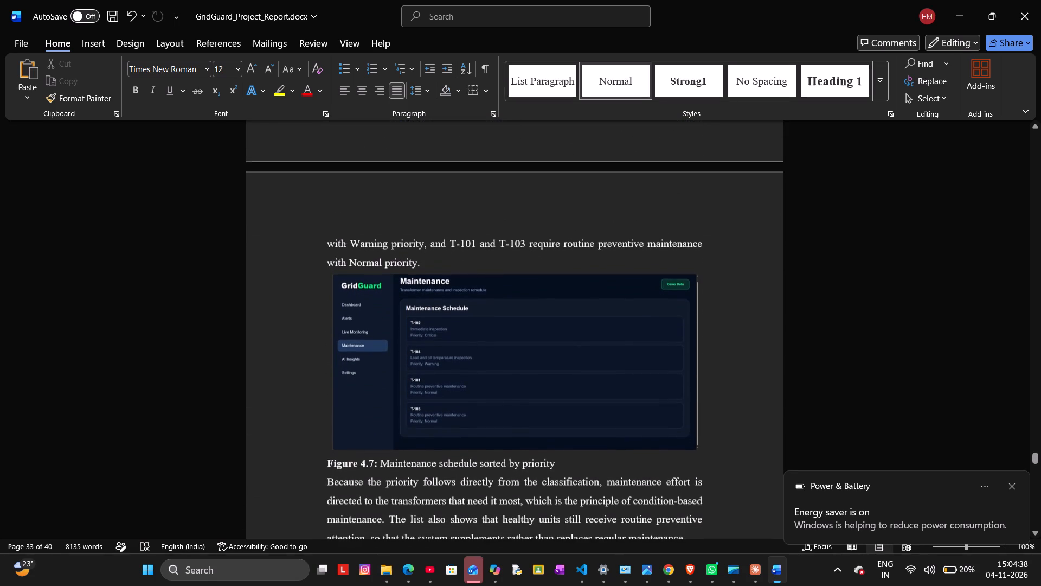
scroll(602, 206, down, 3)
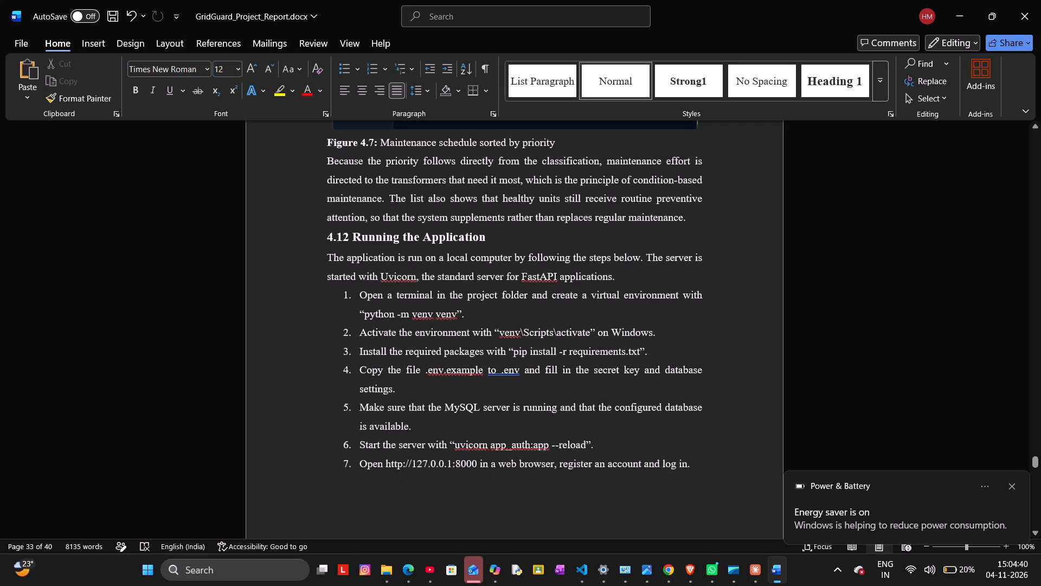
scroll(602, 206, down, 4)
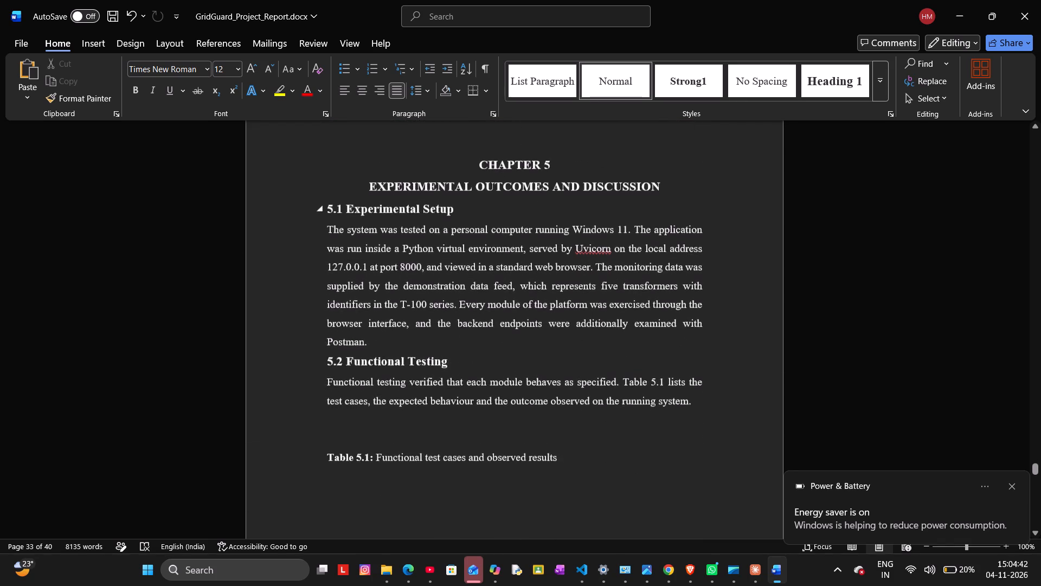
scroll(602, 206, down, 2)
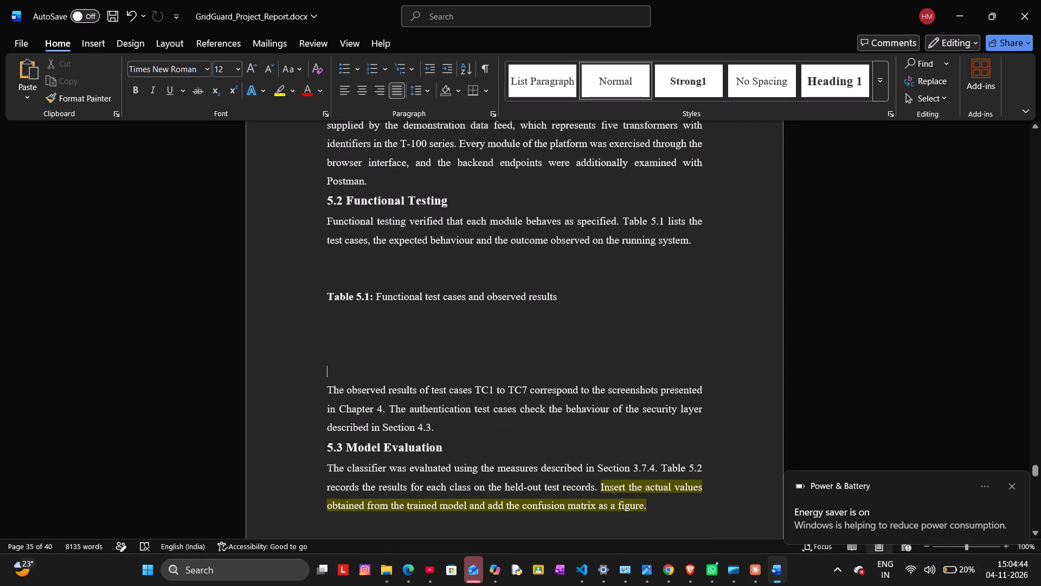
click(564, 296)
key(Return)
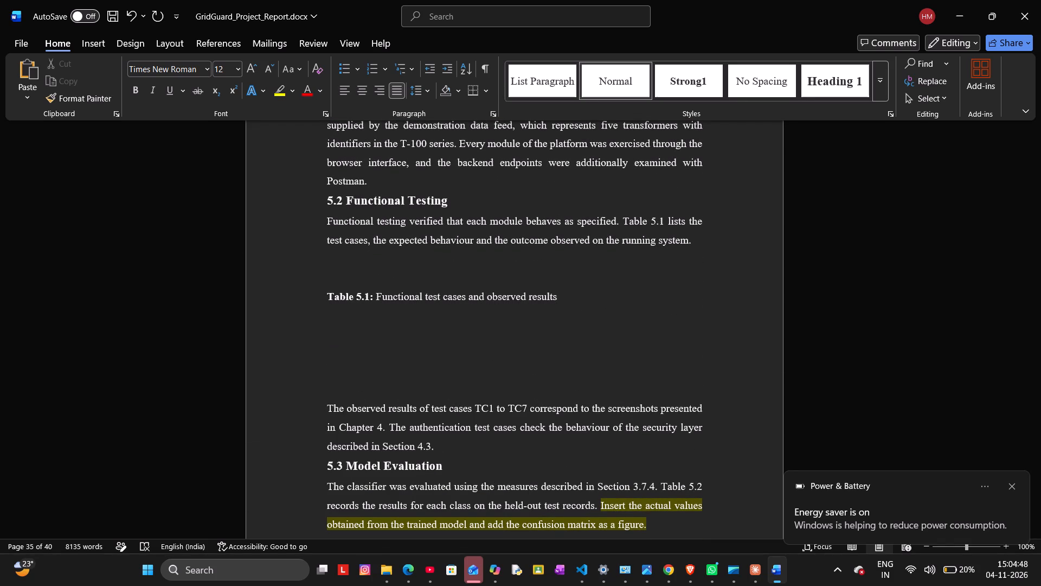
key(ctrl+v)
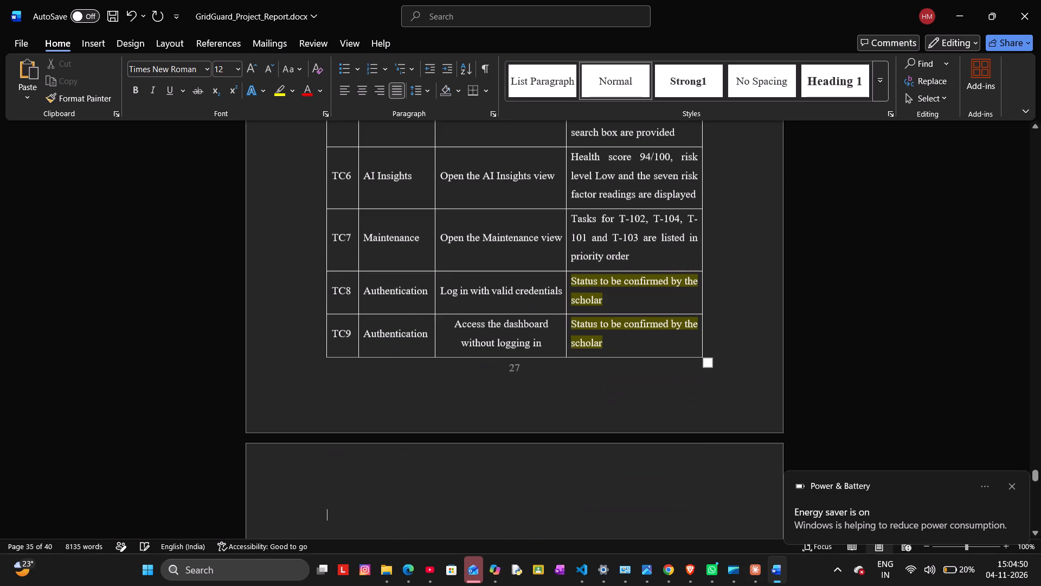
Check the page layout around the relocated test case table and through sections 5.3 and 5.4.
scroll(564, 296, up, 6)
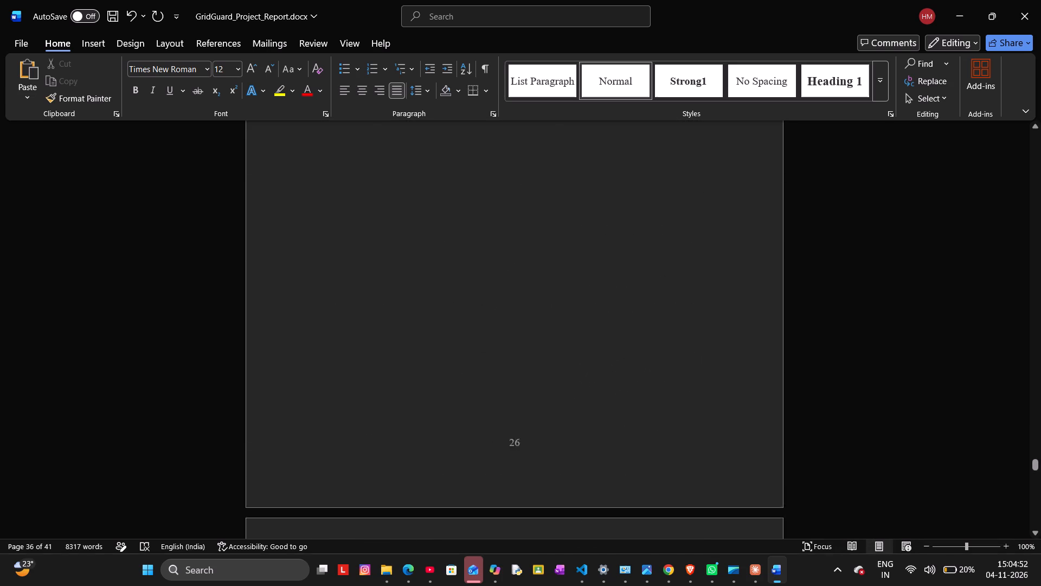
scroll(564, 296, up, 1)
scroll(564, 296, down, 3)
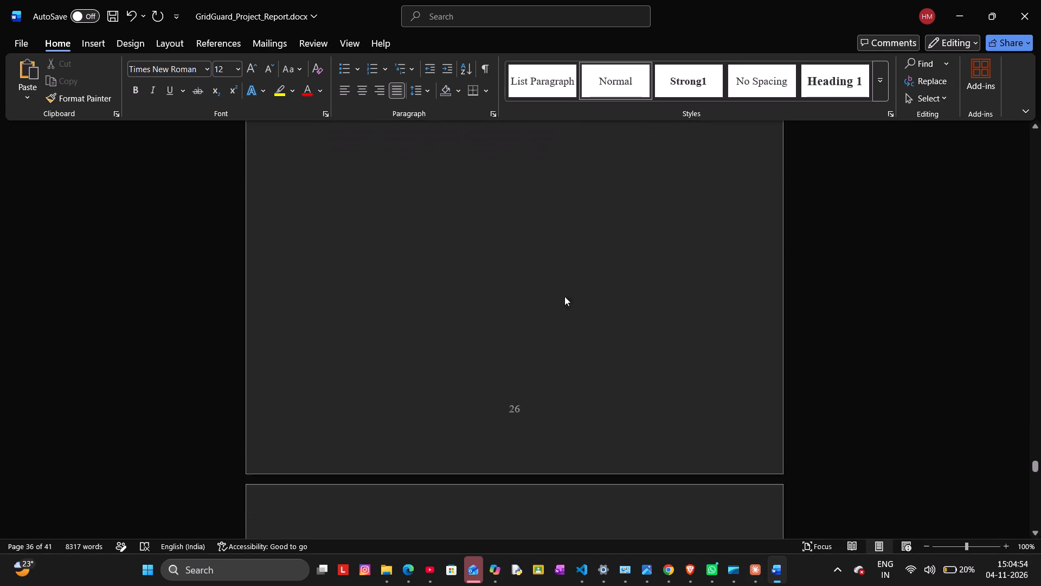
scroll(564, 296, down, 6)
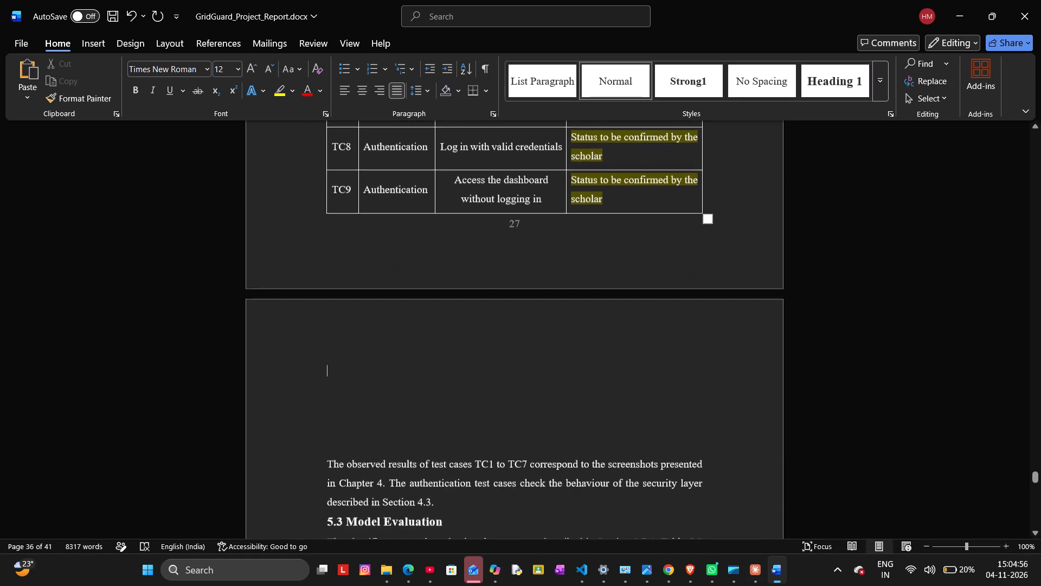
scroll(564, 296, down, 3)
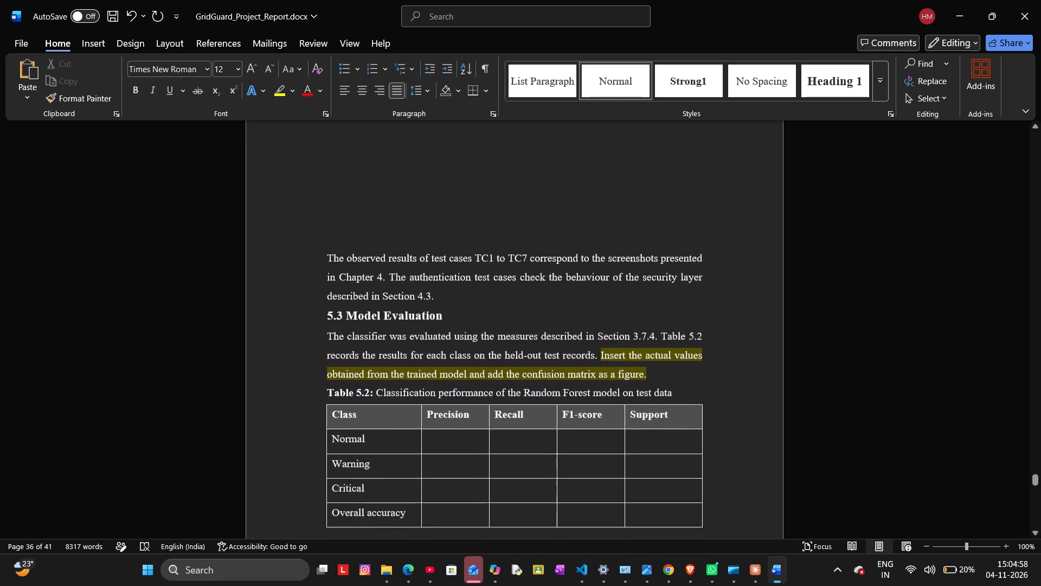
scroll(564, 296, down, 1)
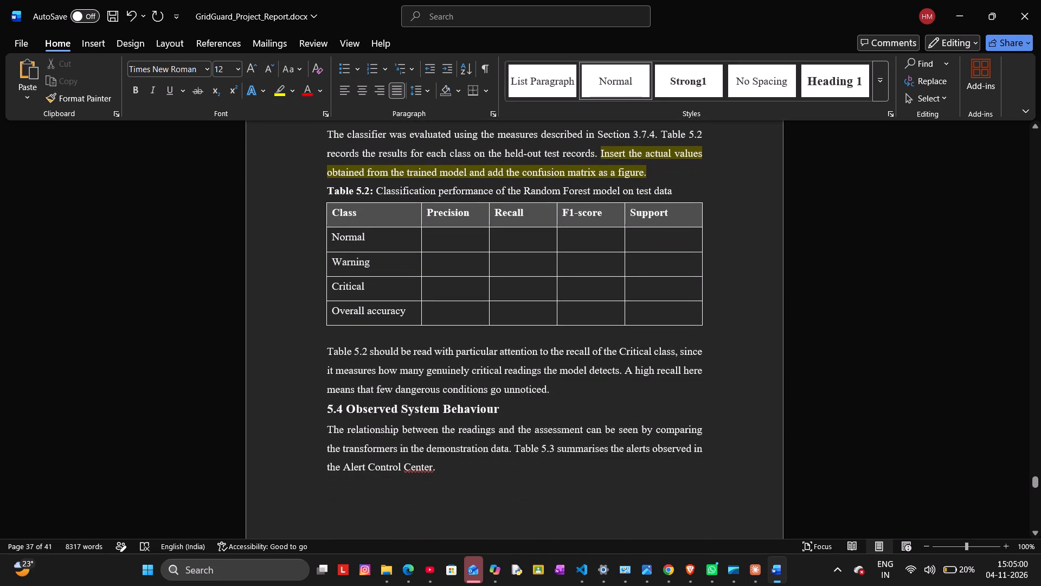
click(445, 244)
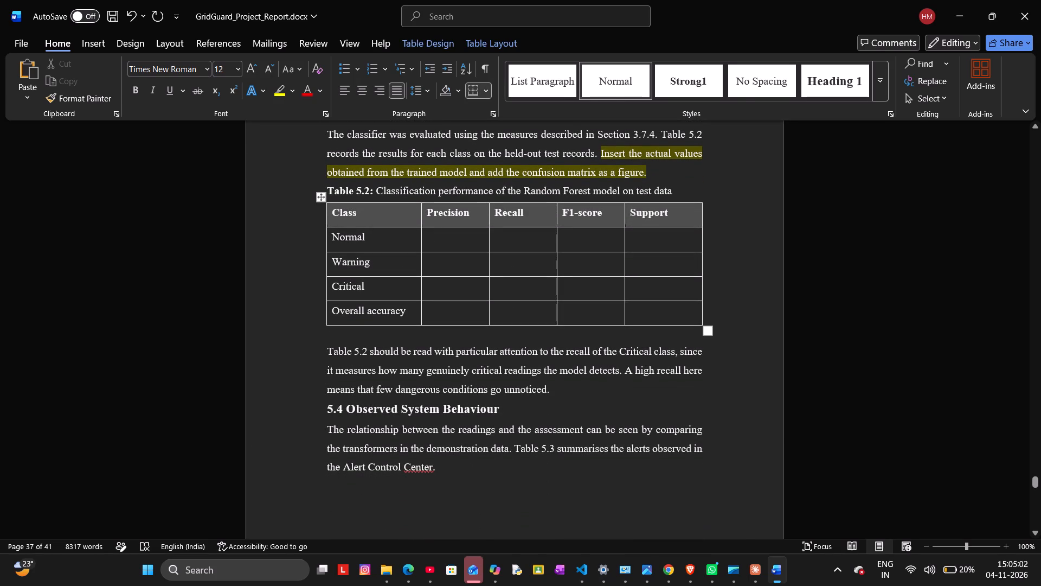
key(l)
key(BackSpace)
Centre the Chapter 6 heading lines, "CHAPTER 6" and "CONCLUSION AND FUTURE SCOPE".
scroll(455, 245, down, 3)
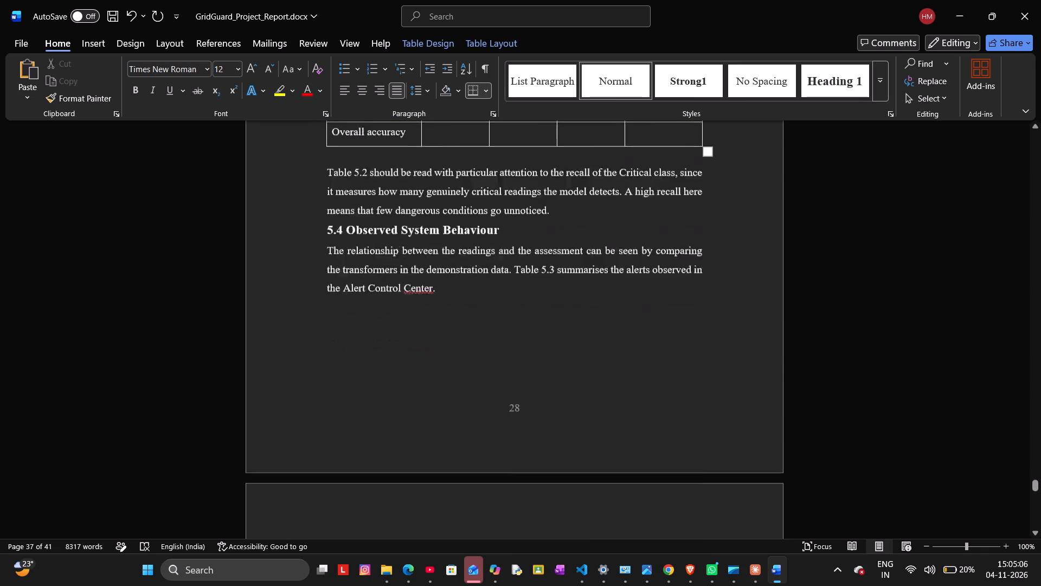
scroll(455, 245, down, 4)
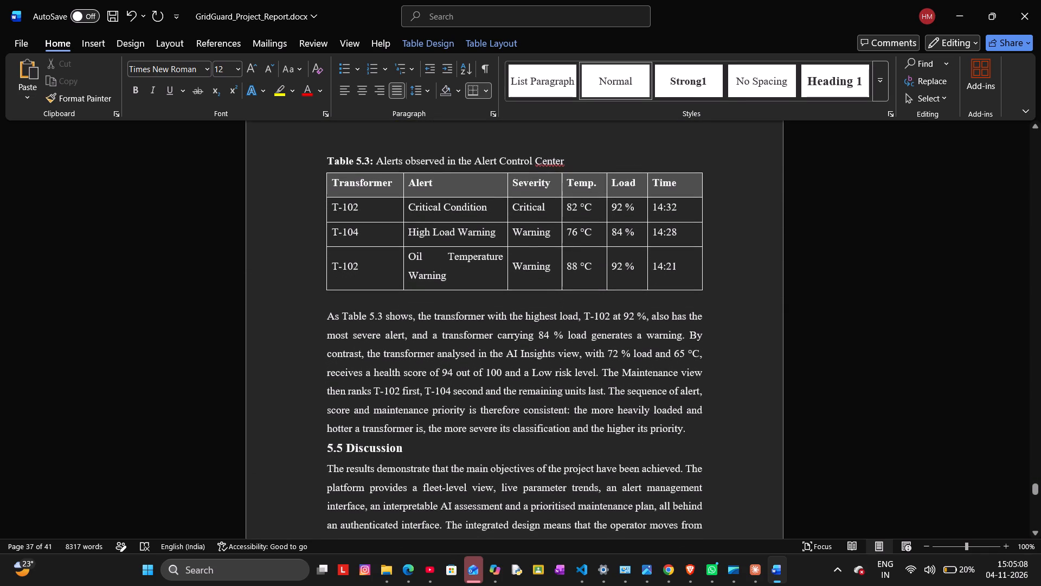
scroll(455, 245, down, 4)
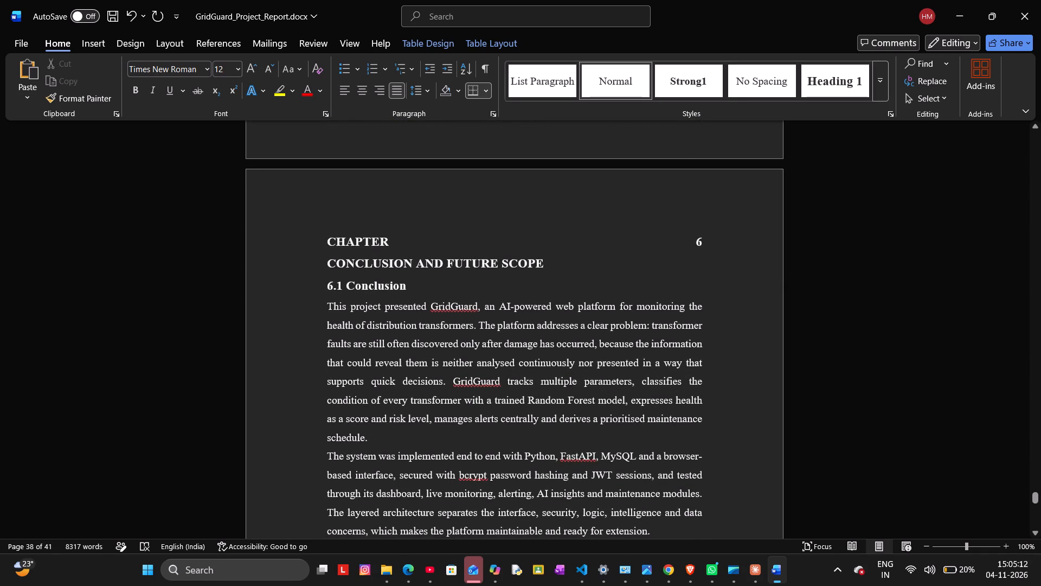
drag(320, 229, 707, 214)
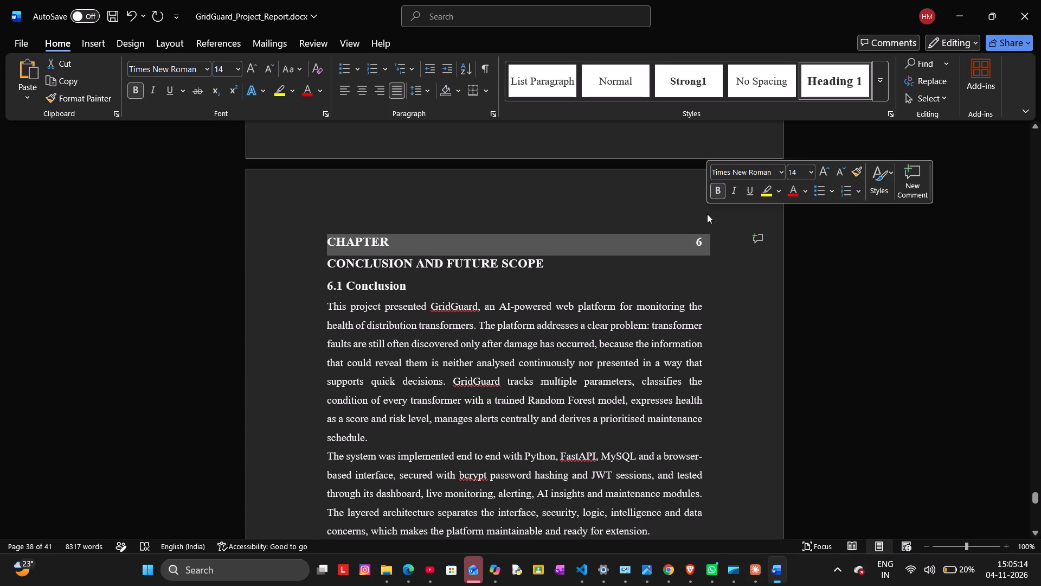
click(358, 88)
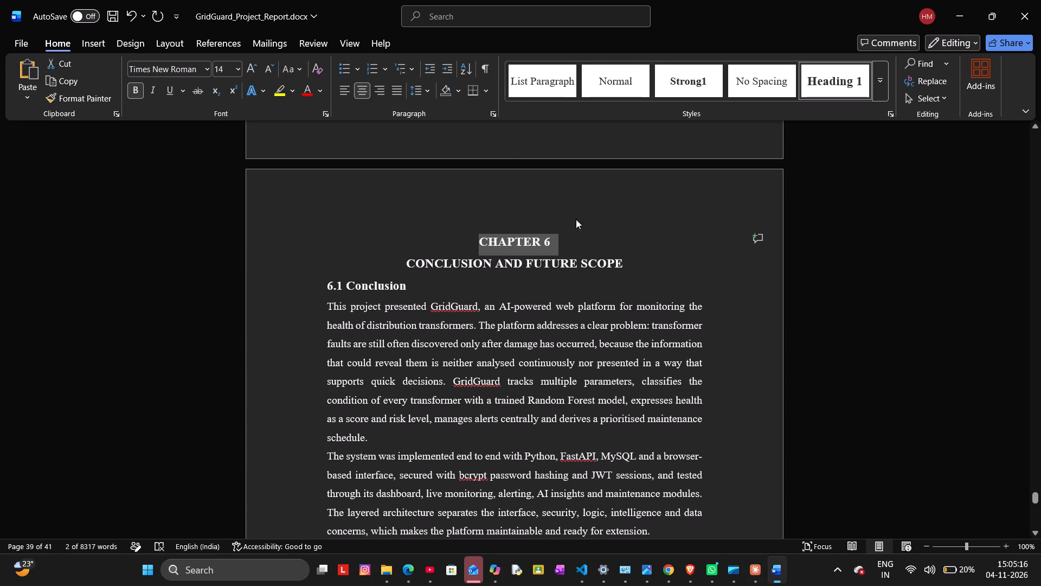
Review the layout of the Chapter 6 sections and the References list through the end of the report.
scroll(635, 332, right, 1)
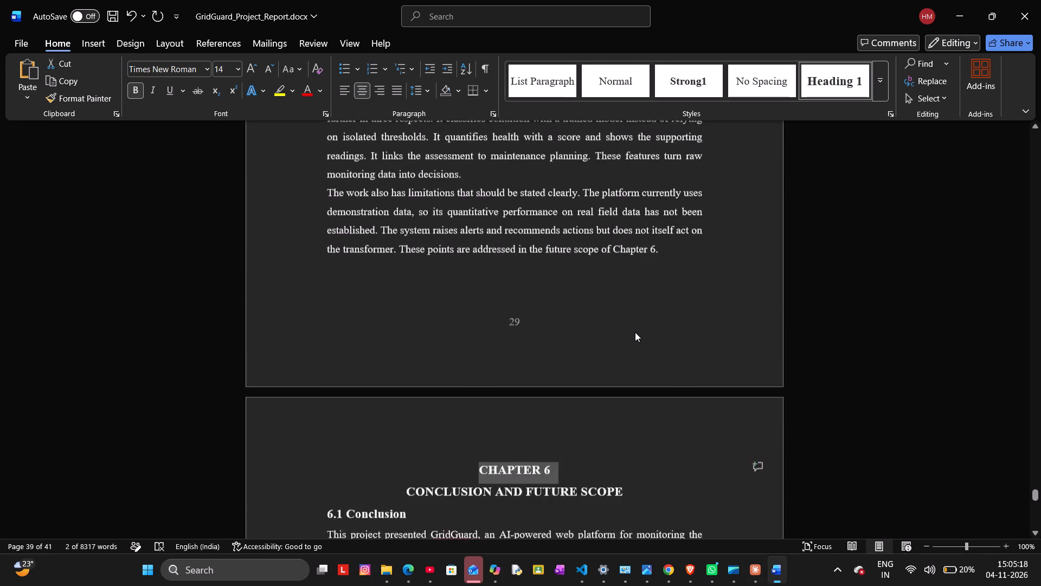
scroll(635, 332, right, 1)
scroll(635, 332, down, 4)
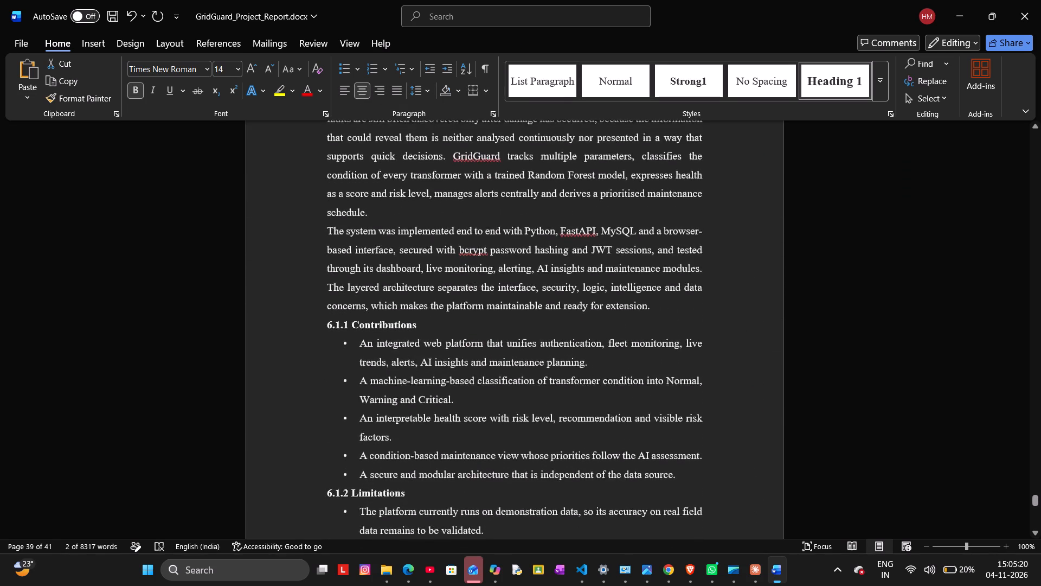
scroll(635, 332, down, 3)
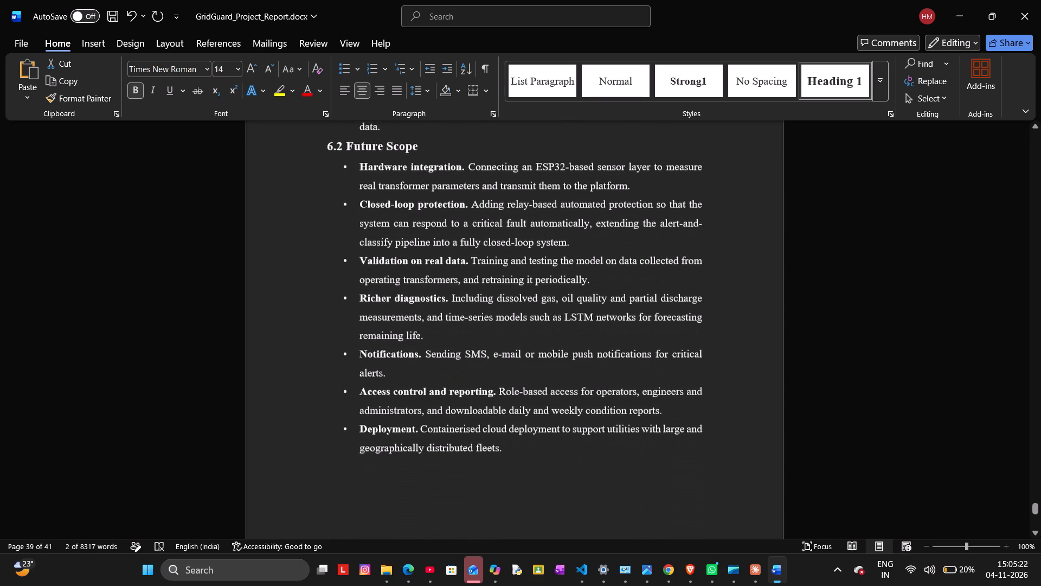
scroll(635, 332, down, 5)
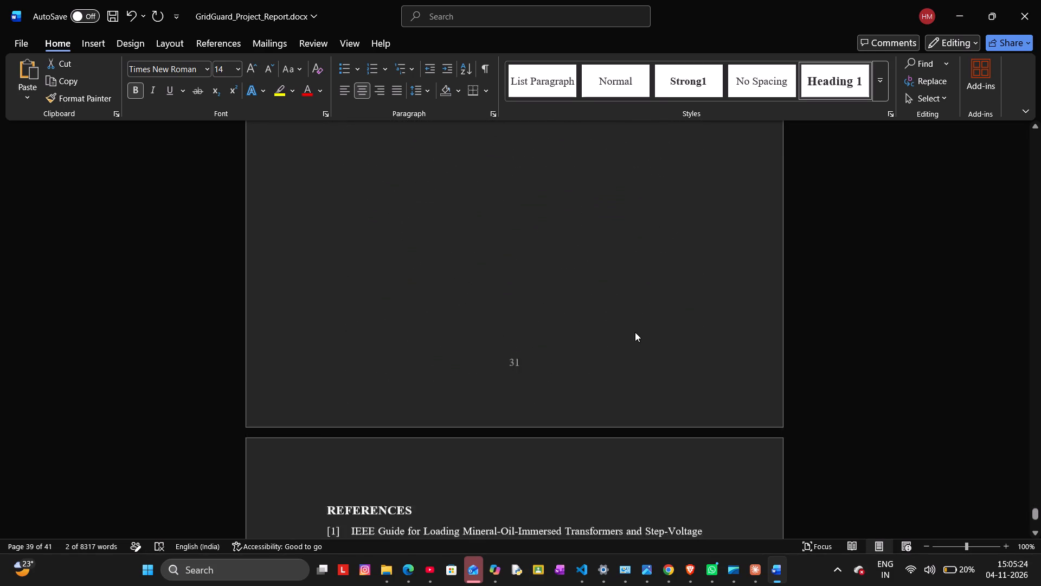
scroll(635, 332, down, 6)
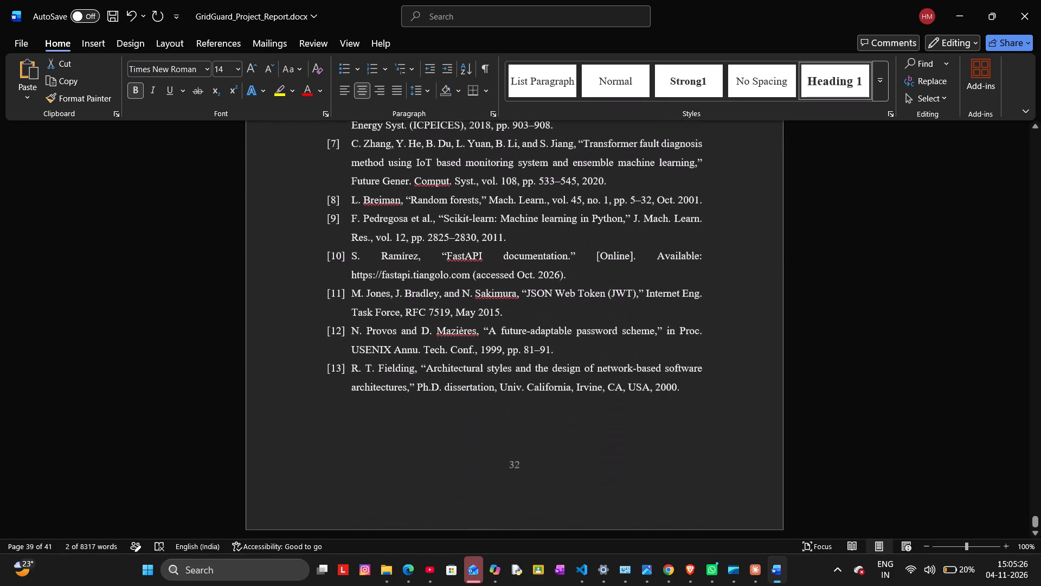
Centre the "REFERENCES" heading at the start of the reference list.
scroll(635, 332, down, 1)
scroll(635, 332, up, 4)
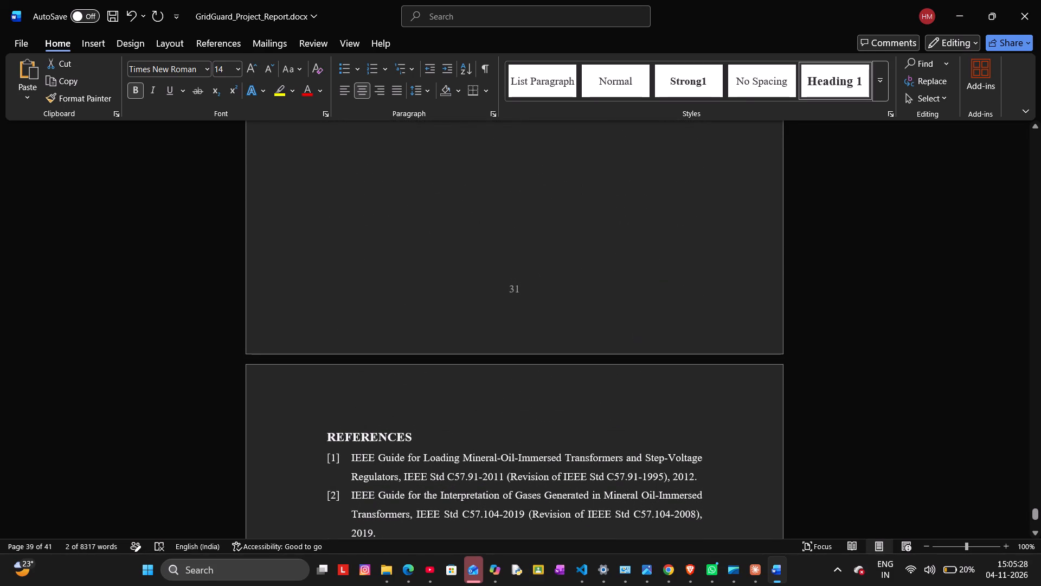
drag(323, 434, 432, 434)
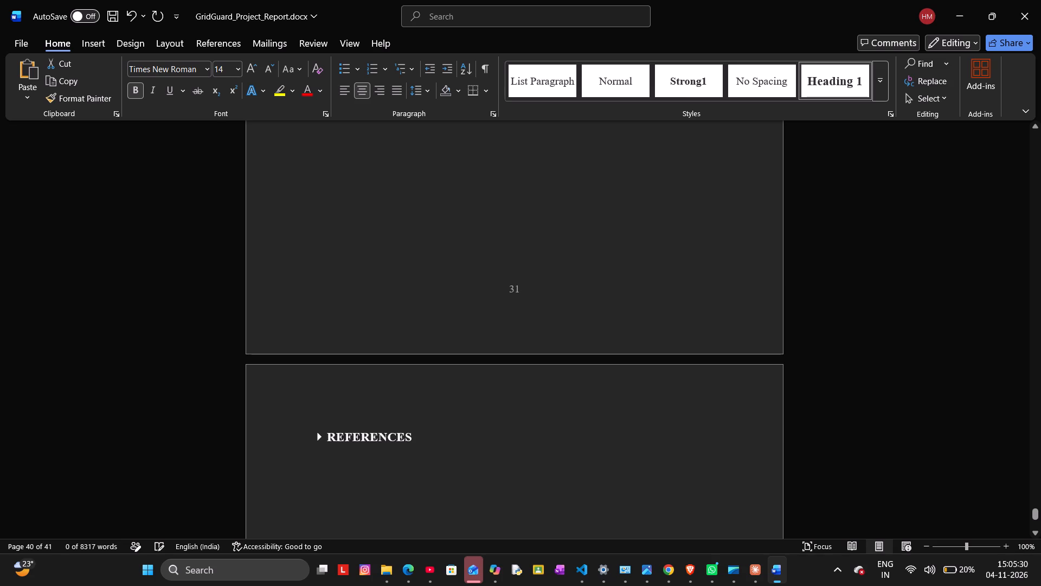
drag(432, 434, 428, 432)
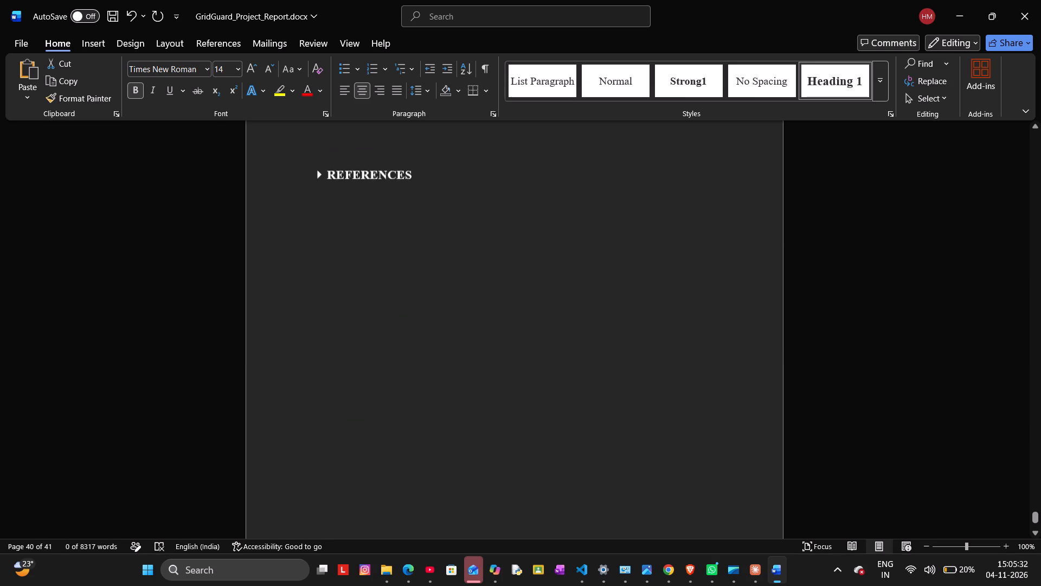
click(320, 236)
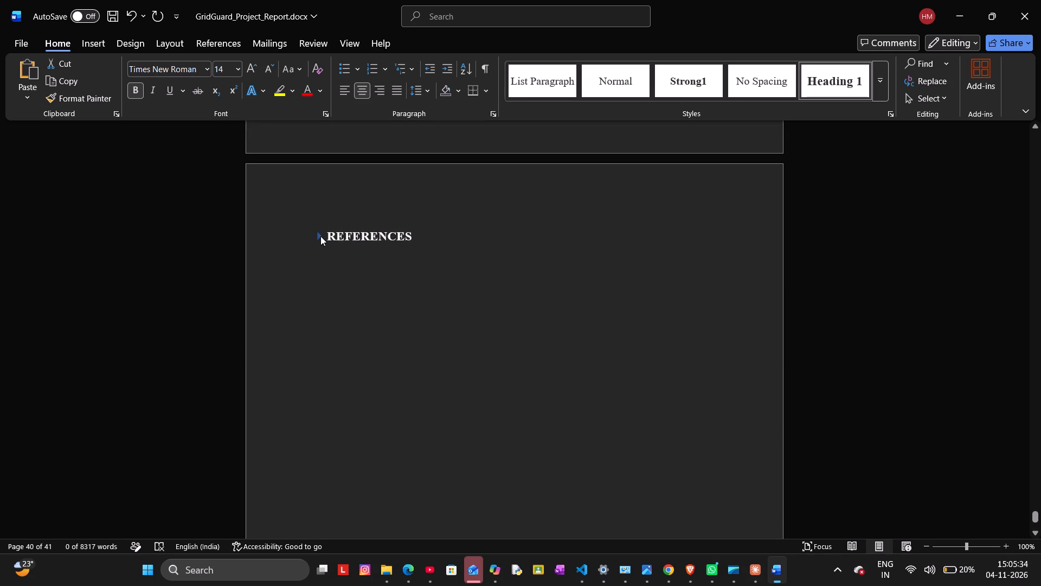
drag(418, 233, 396, 235)
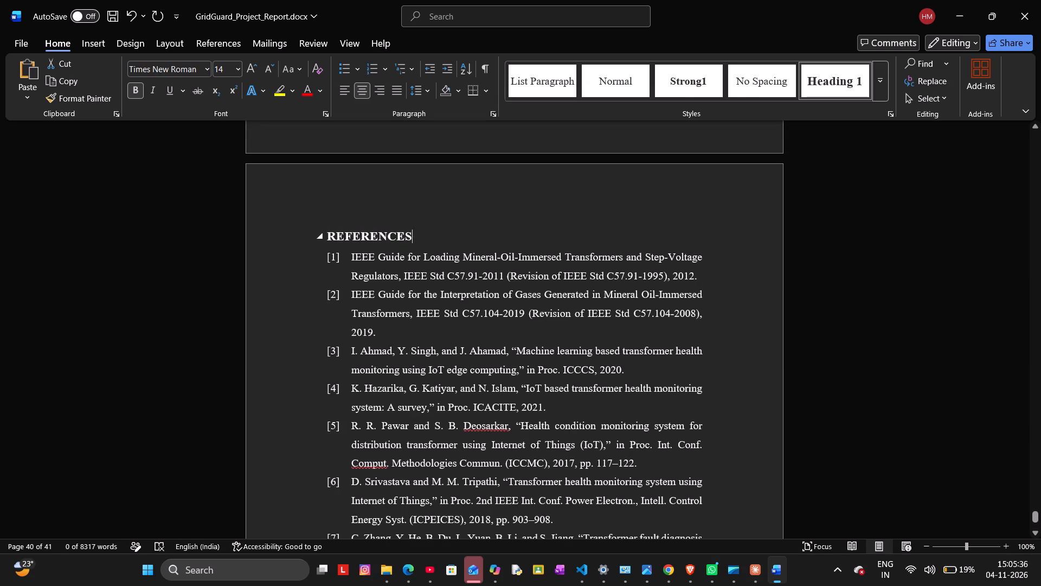
drag(396, 235, 318, 232)
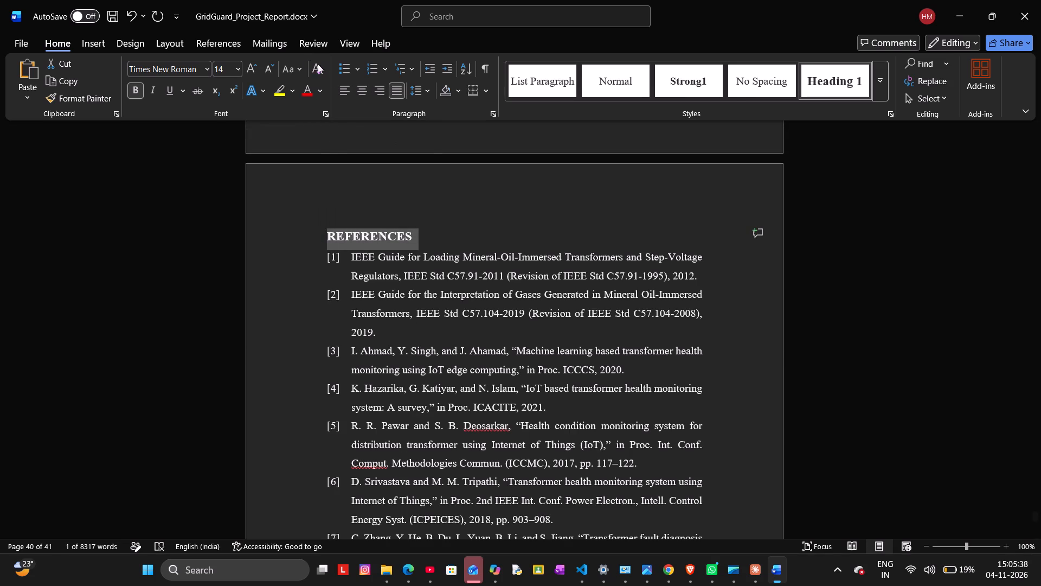
click(357, 90)
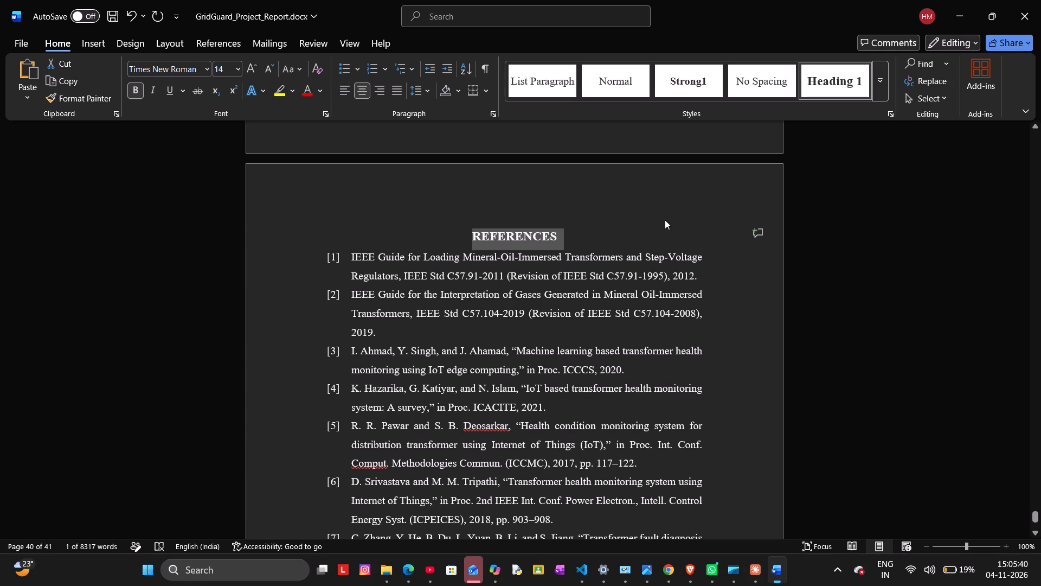
Review the page layout backwards from the References page through Chapters 6 and 5 to section 4.12.
scroll(663, 215, up, 3)
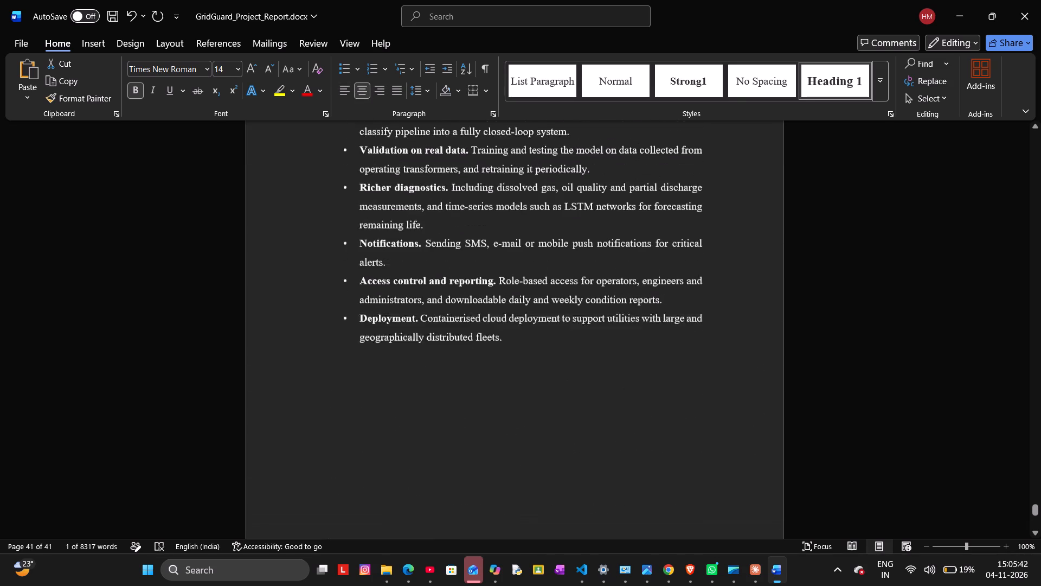
scroll(663, 215, up, 4)
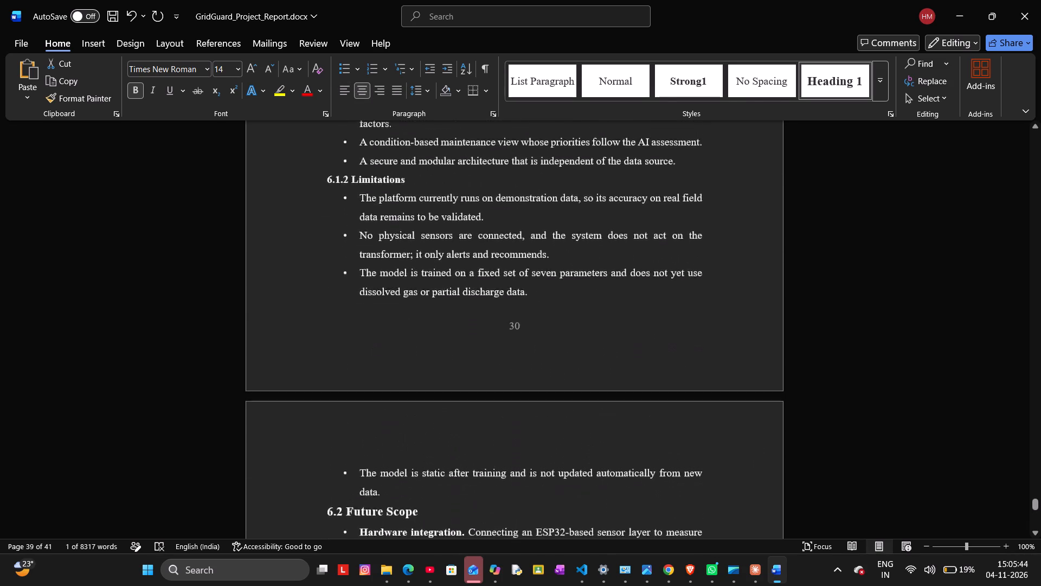
scroll(663, 215, up, 3)
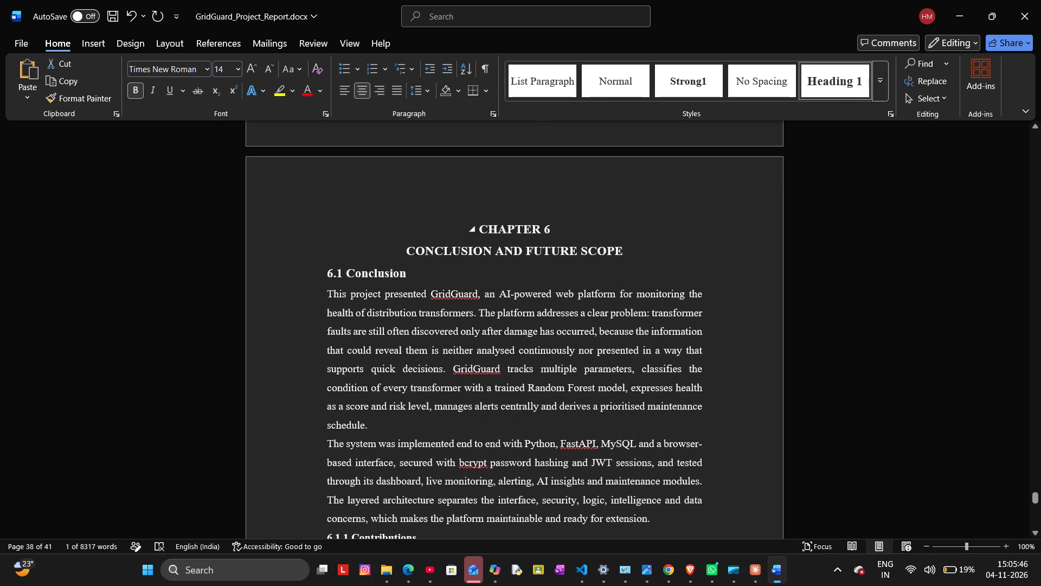
scroll(630, 246, up, 3)
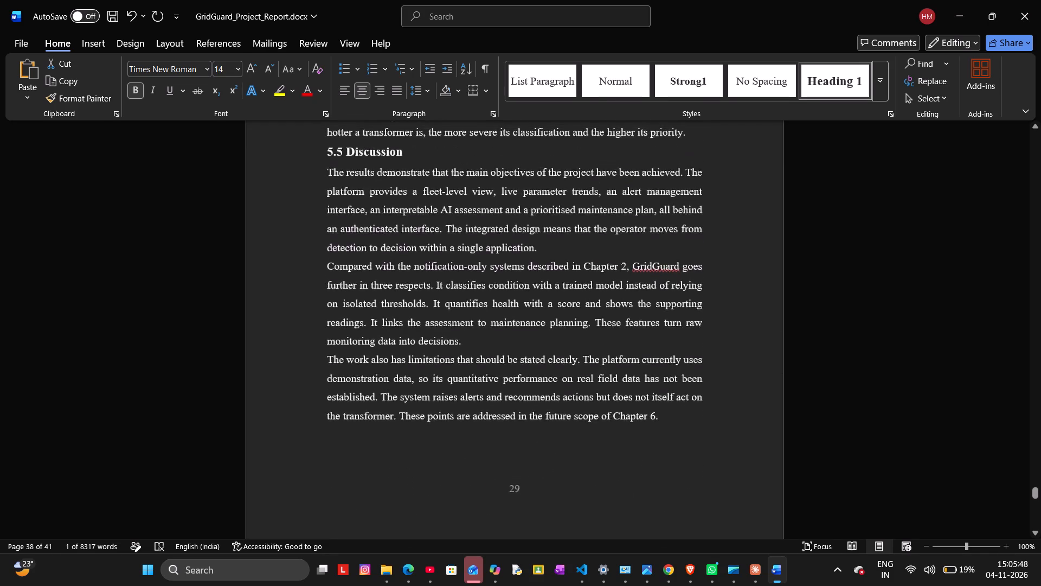
scroll(630, 246, up, 4)
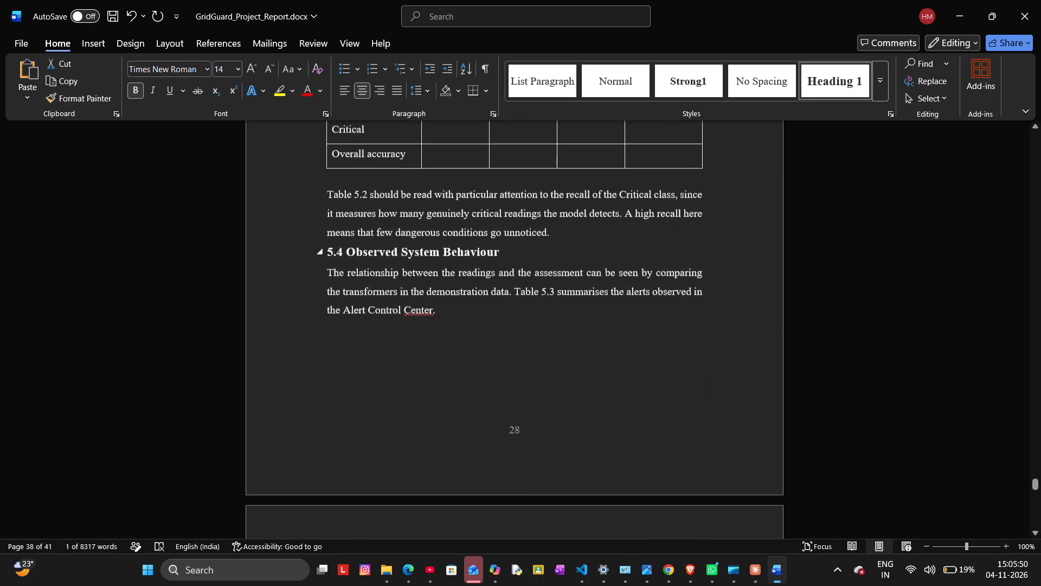
scroll(630, 246, up, 5)
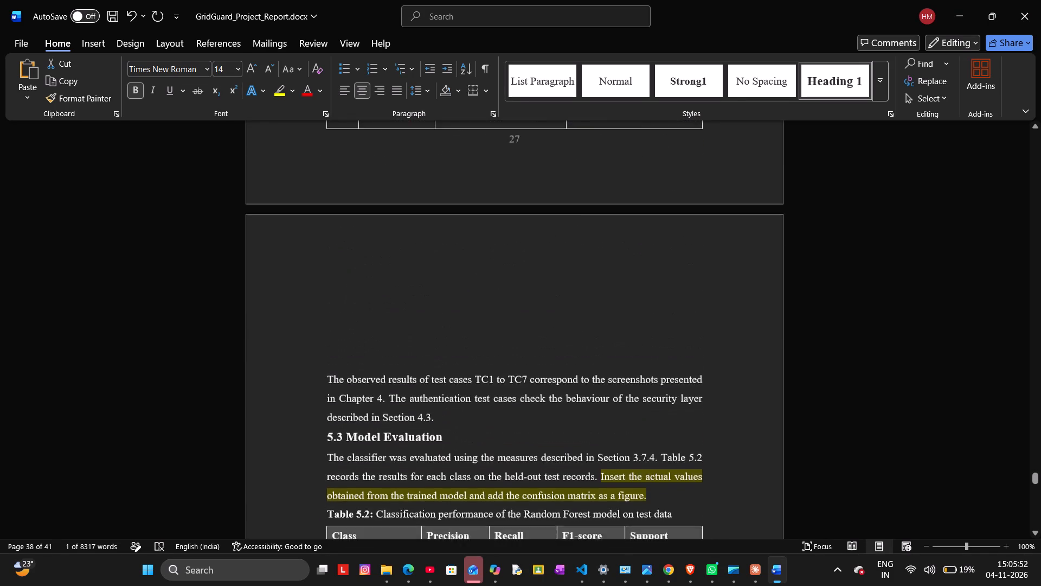
scroll(630, 246, up, 5)
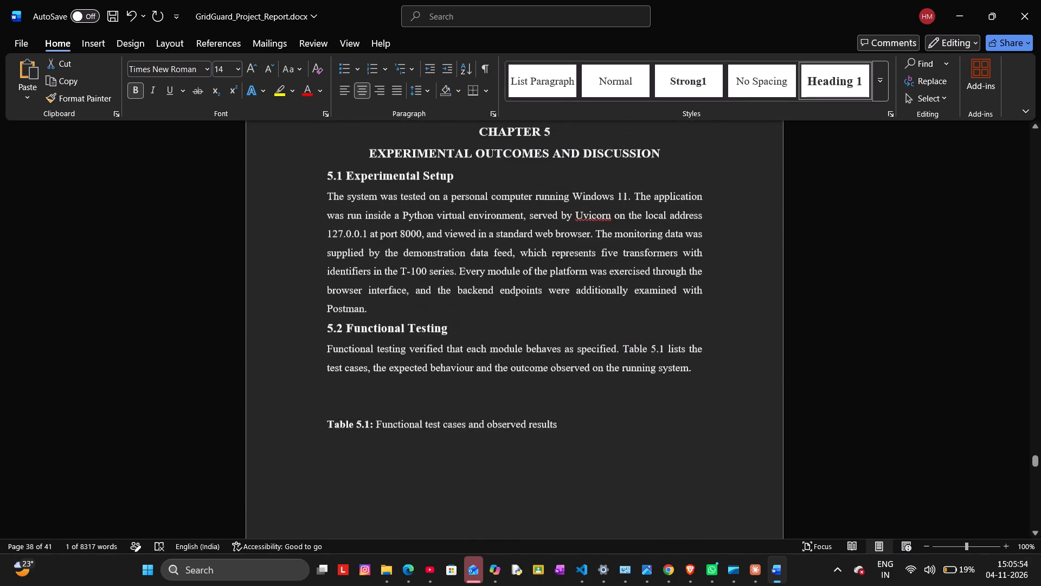
scroll(630, 246, up, 4)
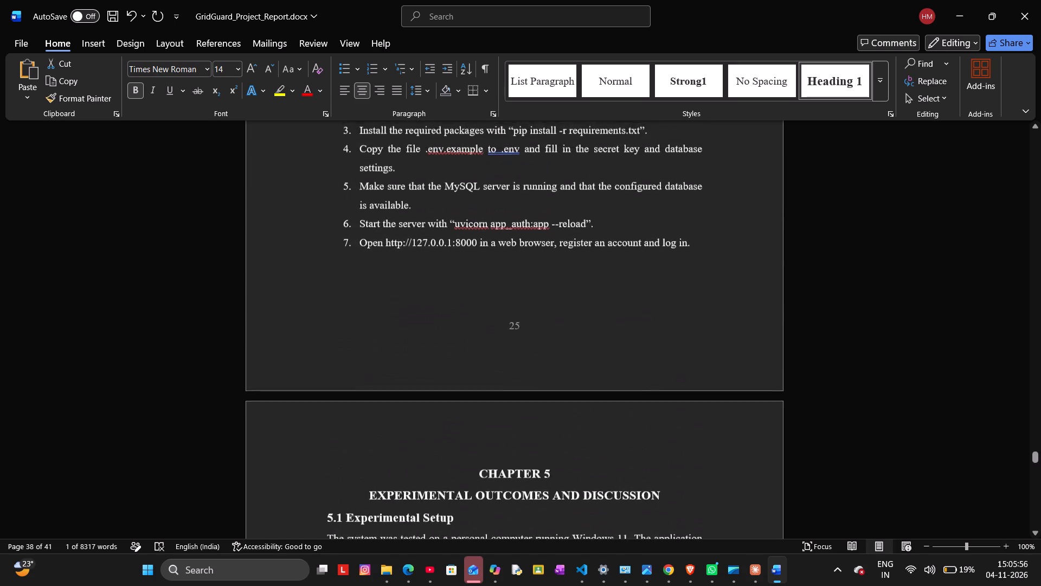
scroll(630, 246, up, 2)
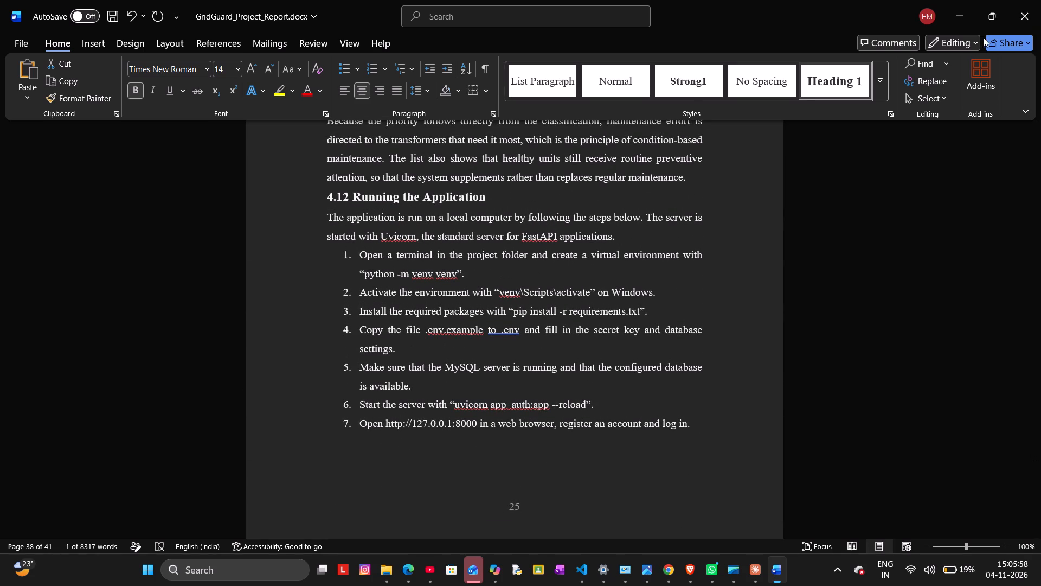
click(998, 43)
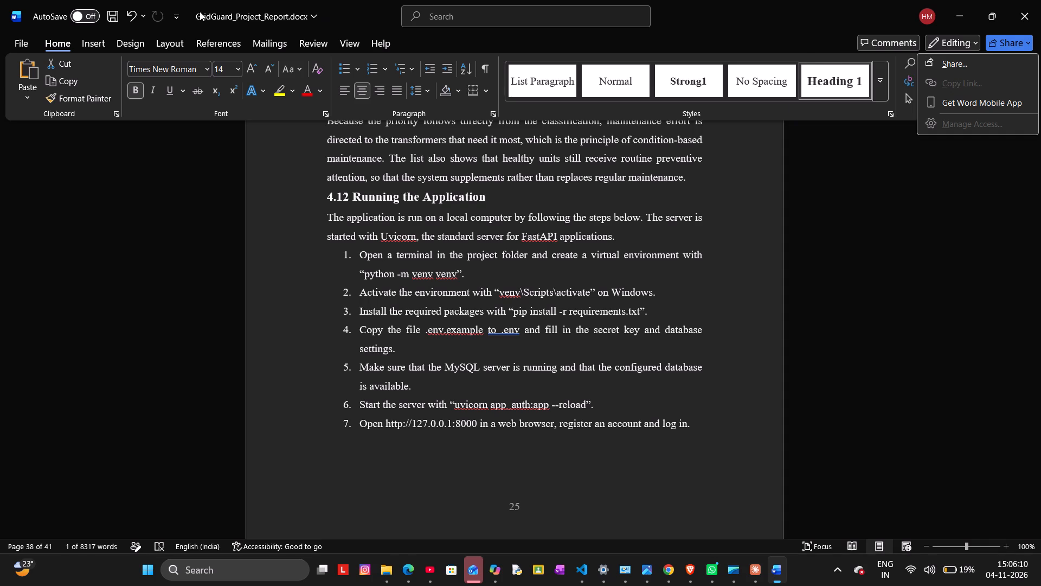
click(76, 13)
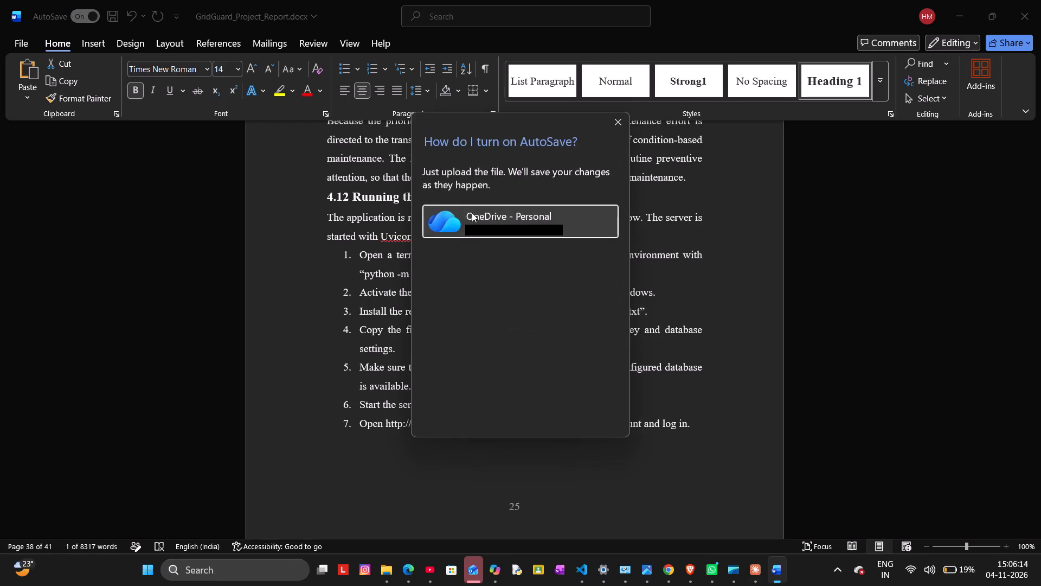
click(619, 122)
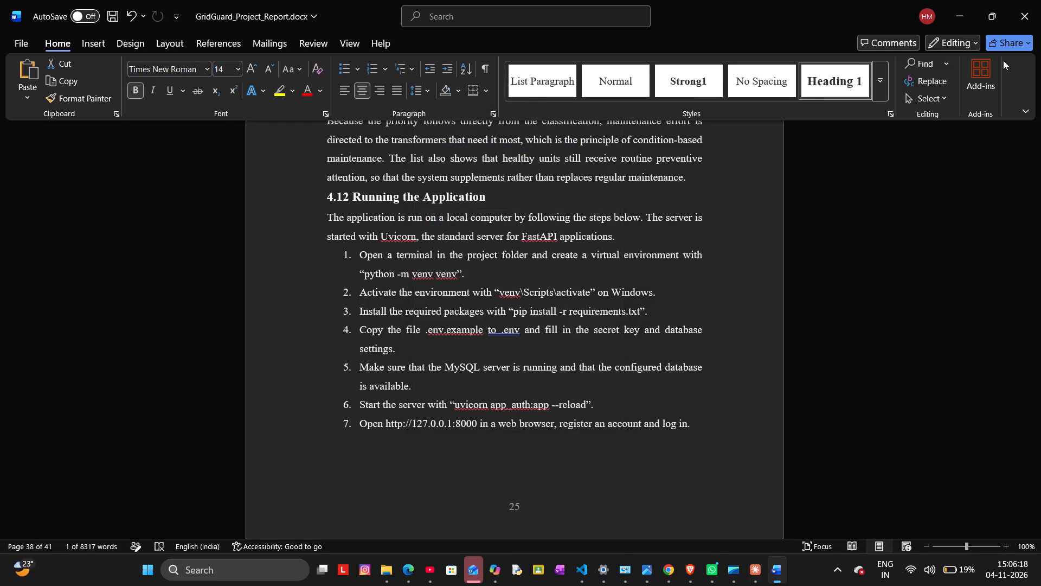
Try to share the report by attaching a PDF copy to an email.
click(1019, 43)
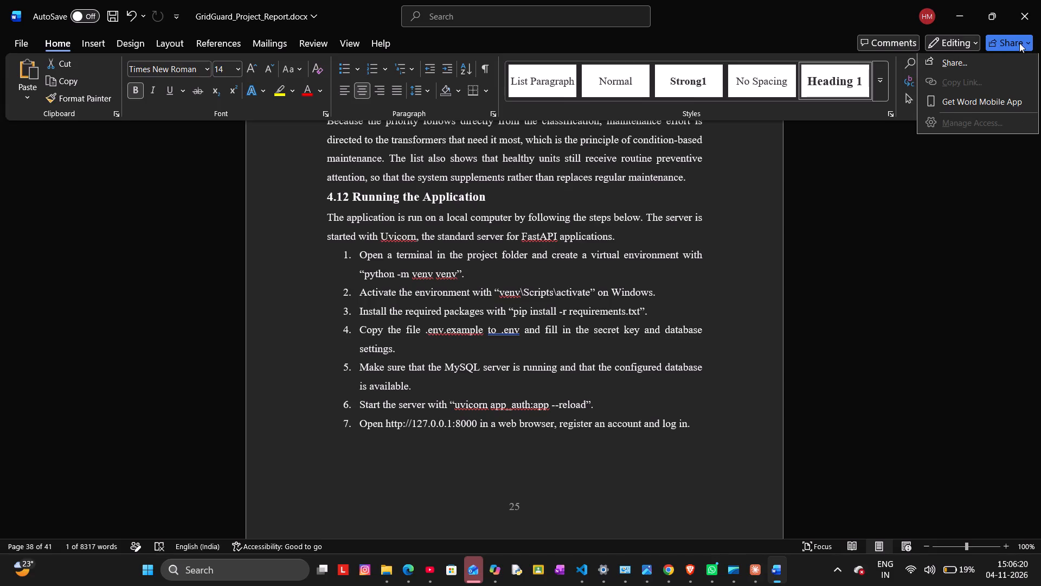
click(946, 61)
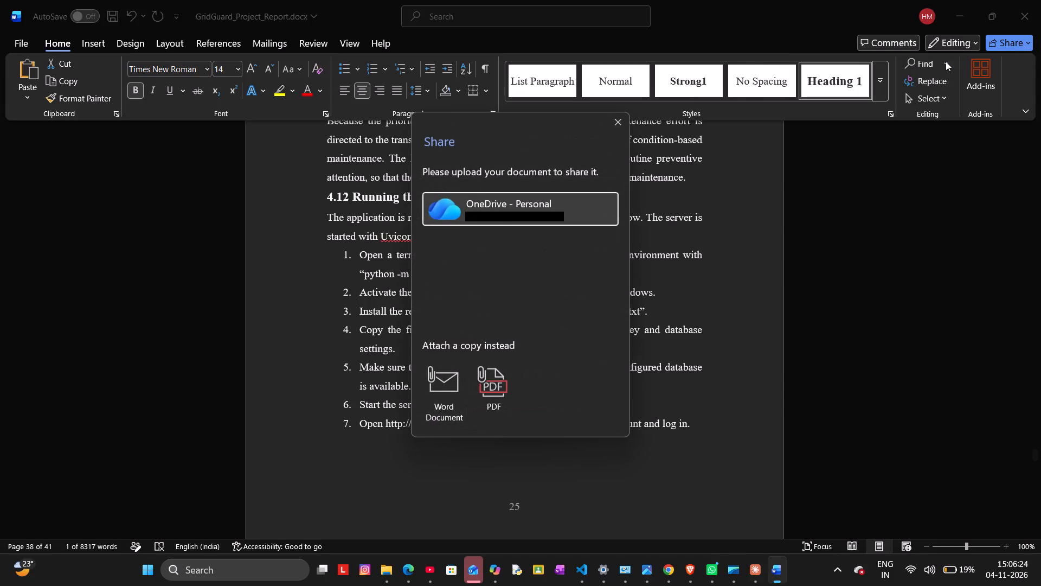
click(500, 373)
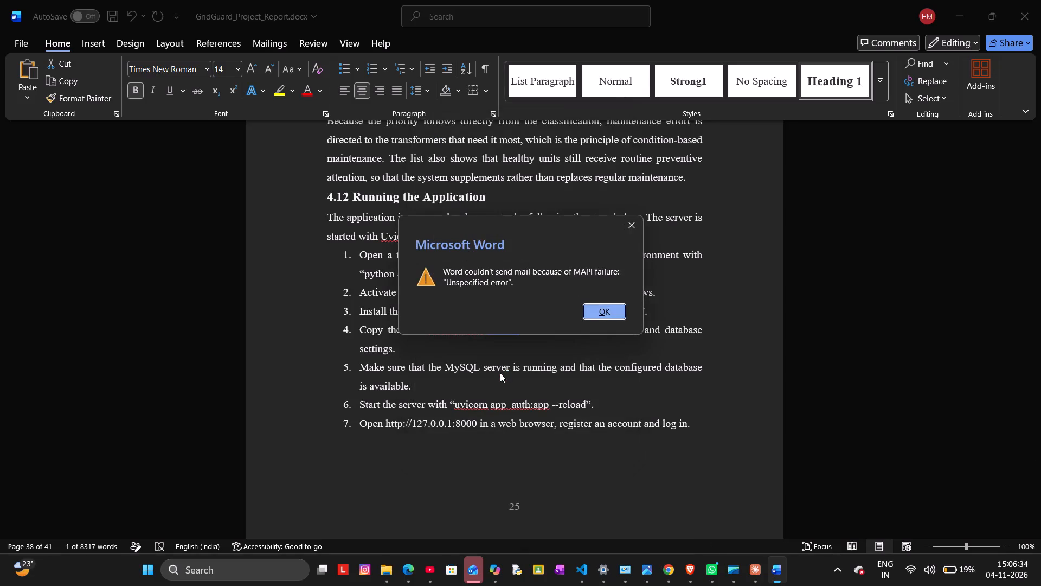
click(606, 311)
Open the report's print preview and skim between the References page and the title page.
scroll(606, 311, up, 2)
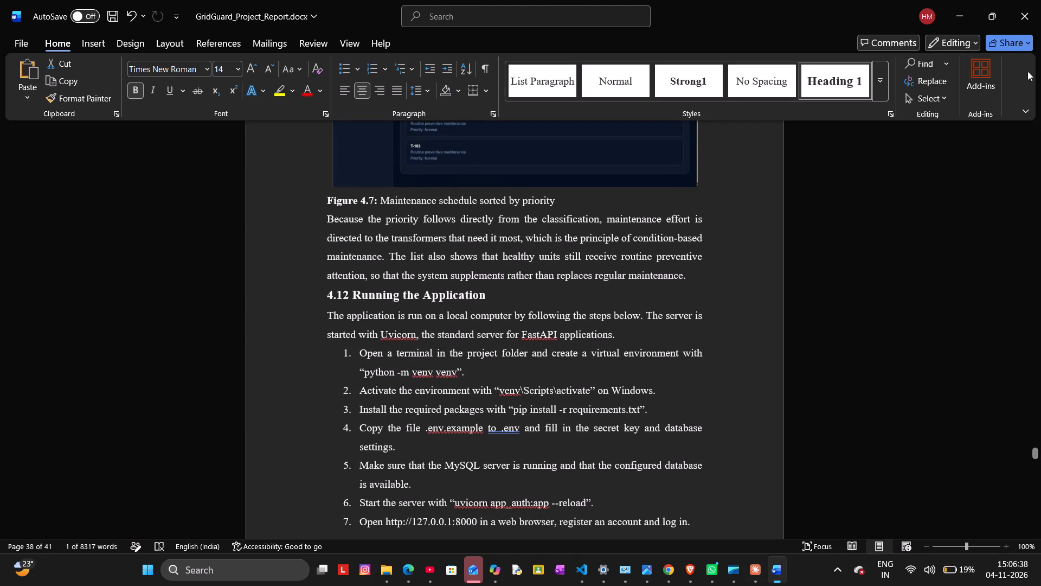
scroll(872, 231, up, 1)
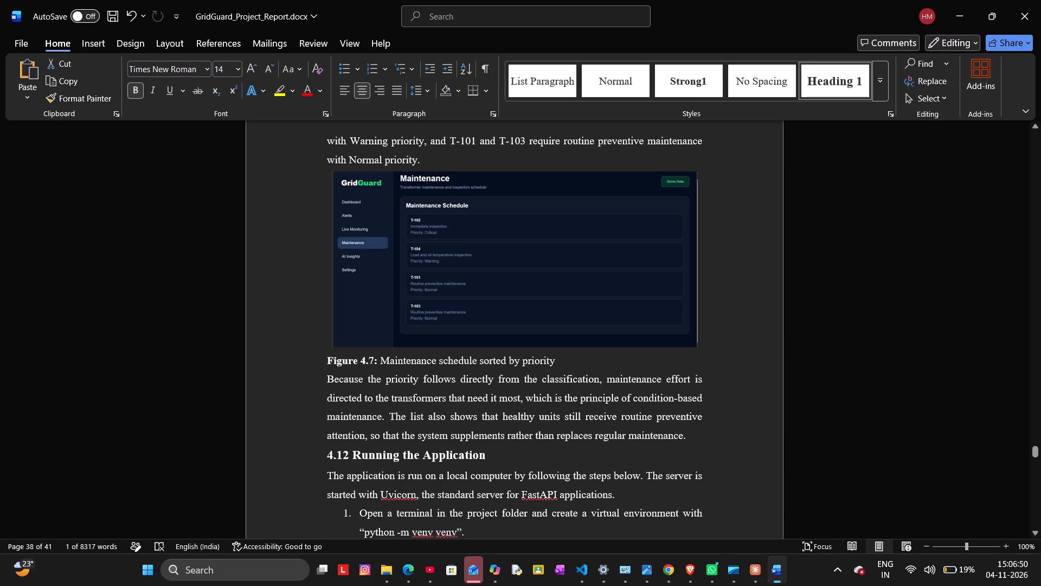
click(25, 48)
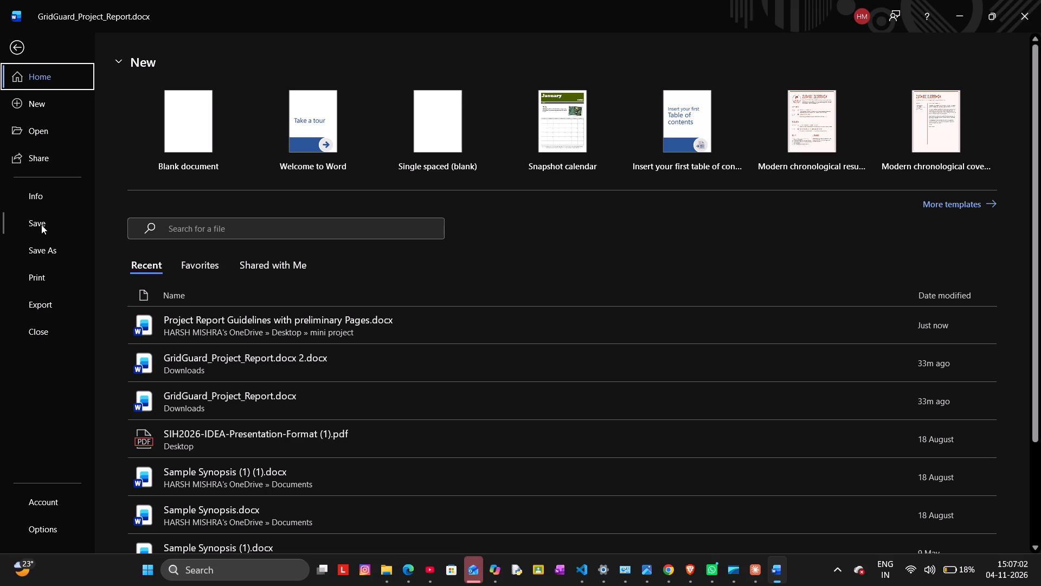
click(35, 284)
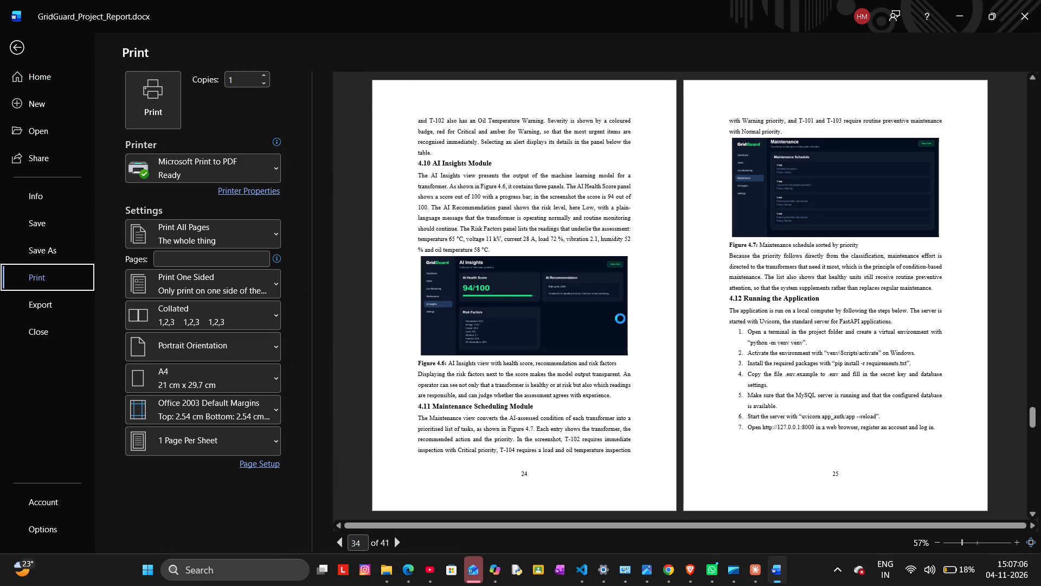
scroll(620, 322, down, 4)
scroll(620, 322, up, 8)
scroll(620, 322, down, 13)
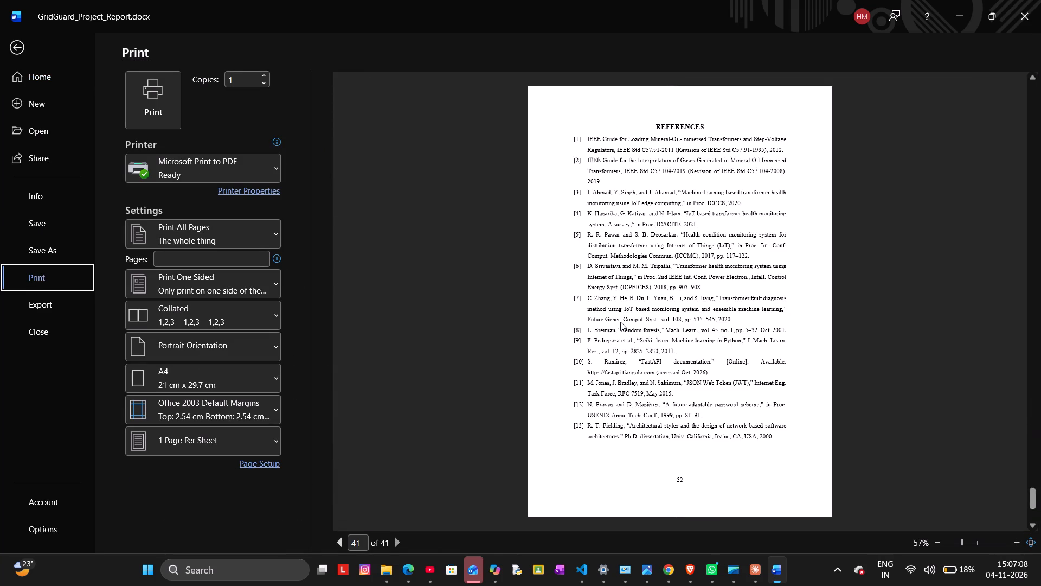
scroll(620, 322, down, 10)
scroll(620, 322, up, 20)
scroll(620, 322, up, 13)
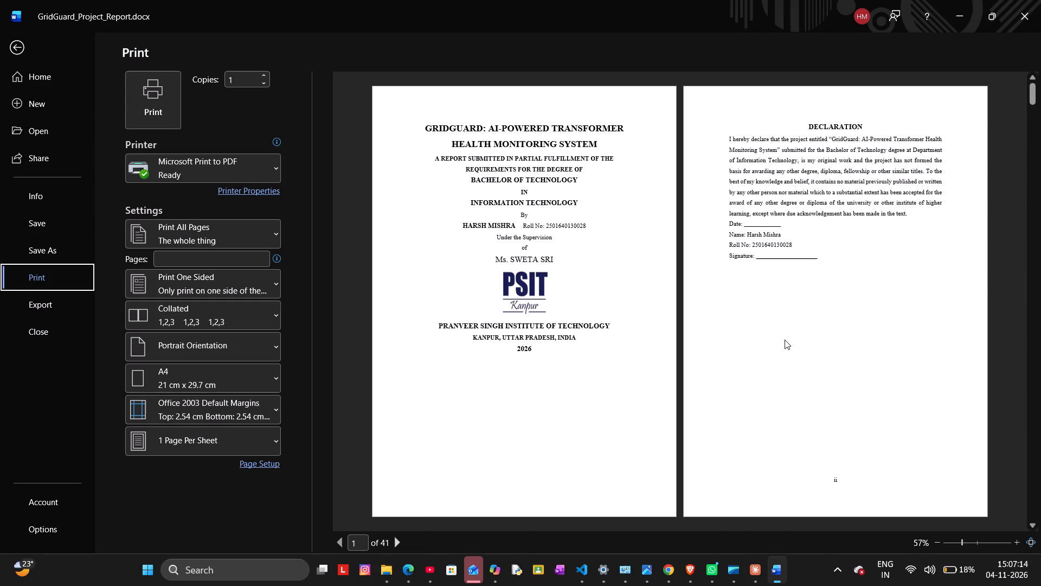
scroll(785, 340, down, 1)
Check the print preview page by page from the title page through the front matter and Chapters 1 and 2.
click(1032, 526)
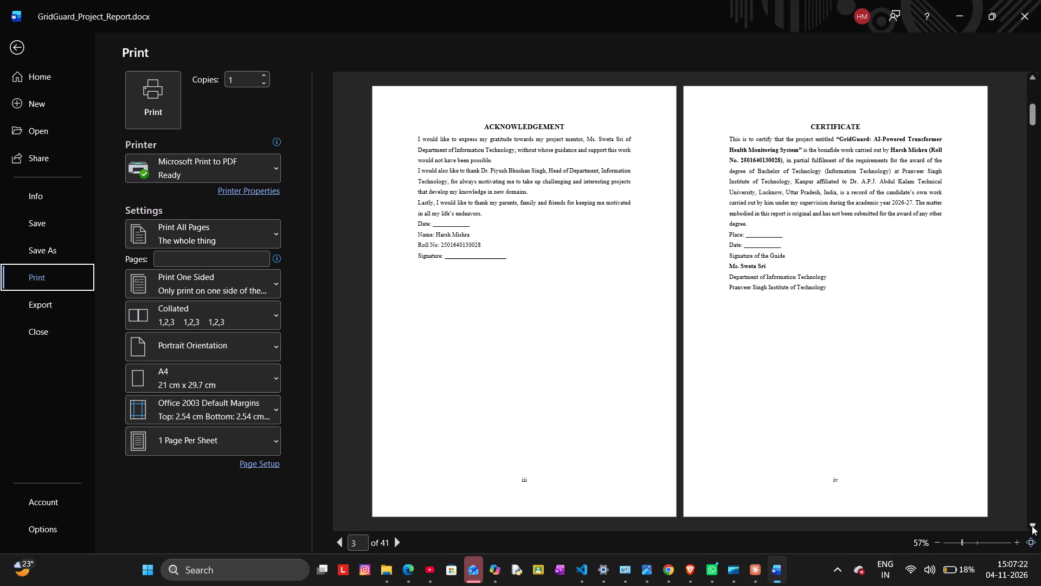
click(1032, 526)
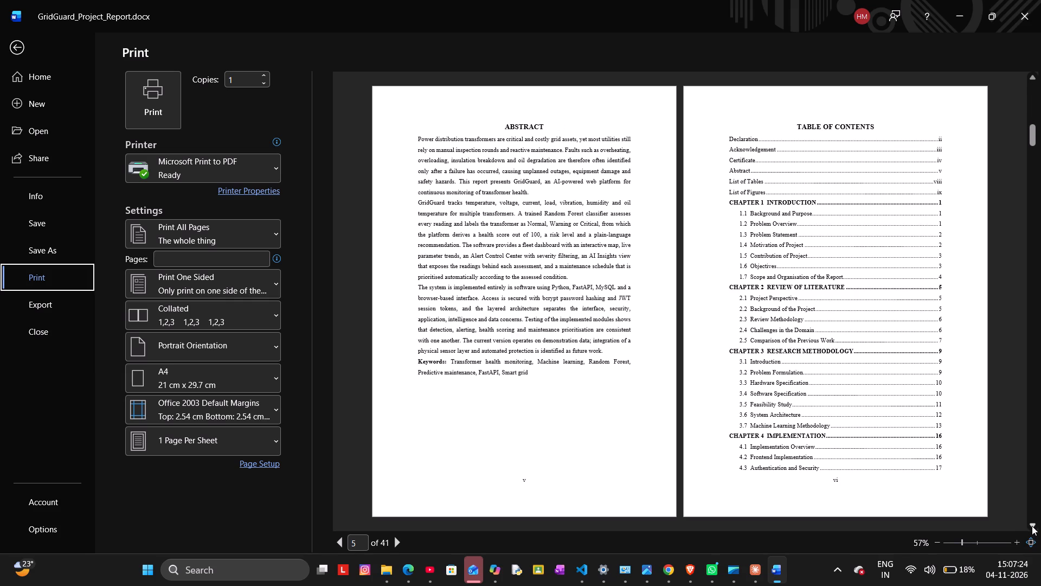
click(1032, 526)
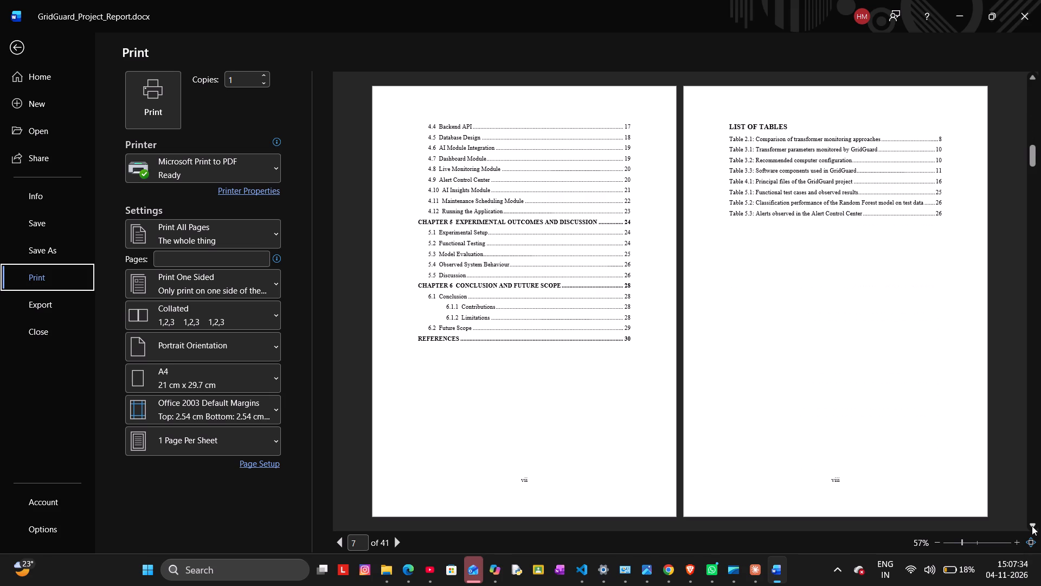
click(1029, 75)
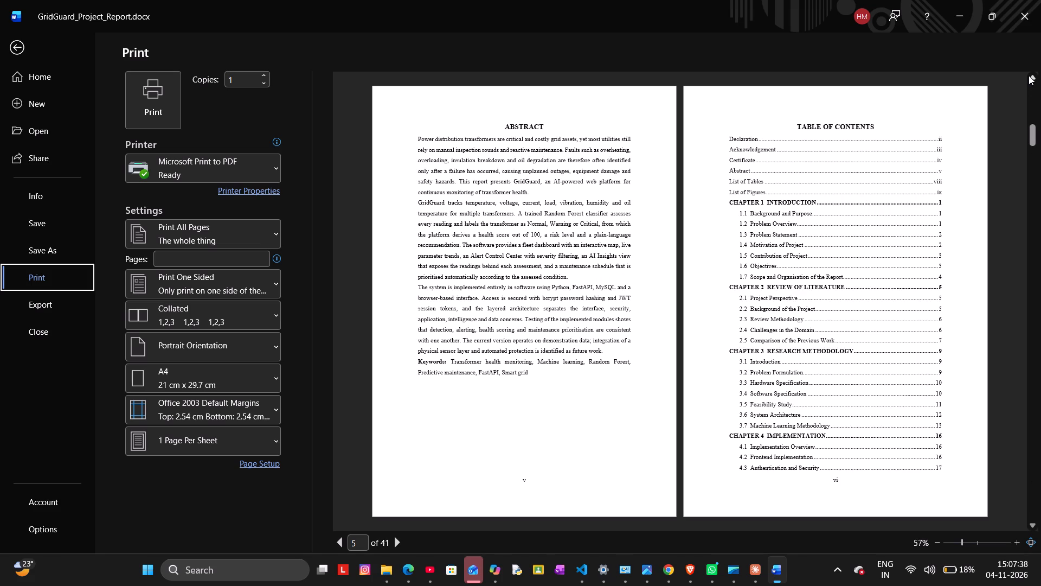
click(1031, 525)
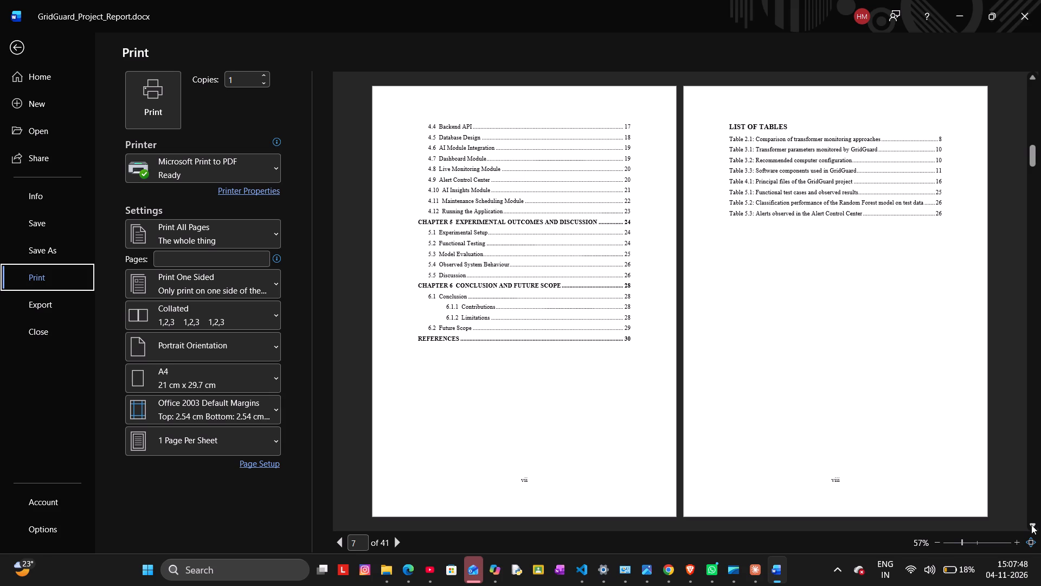
click(1031, 525)
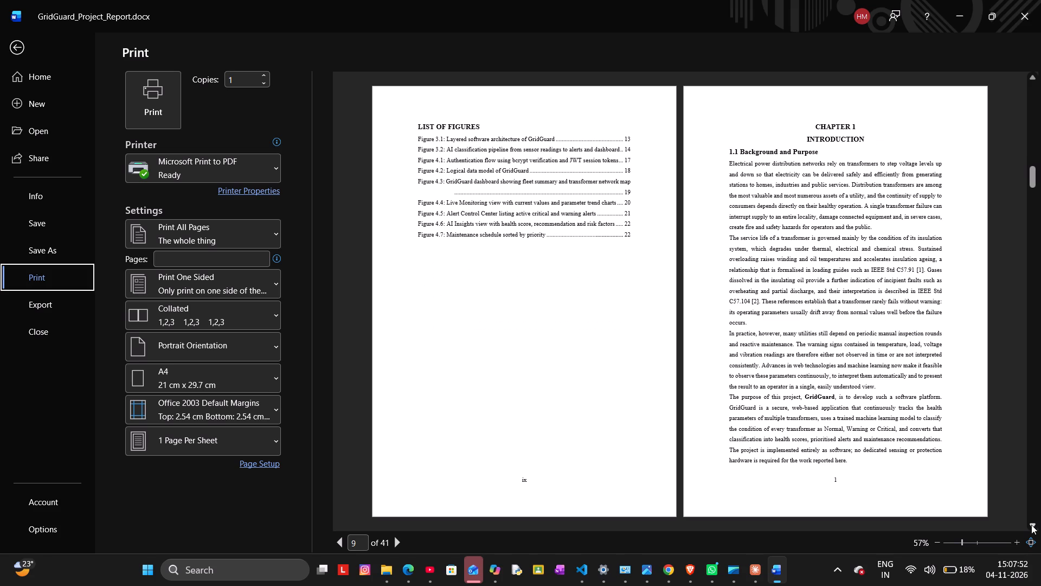
click(1031, 525)
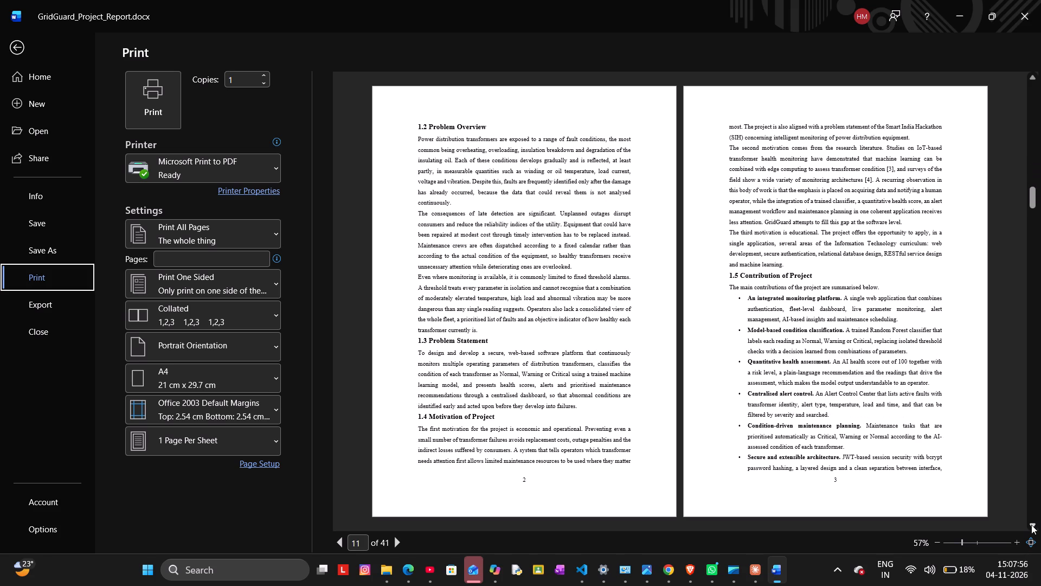
click(1031, 525)
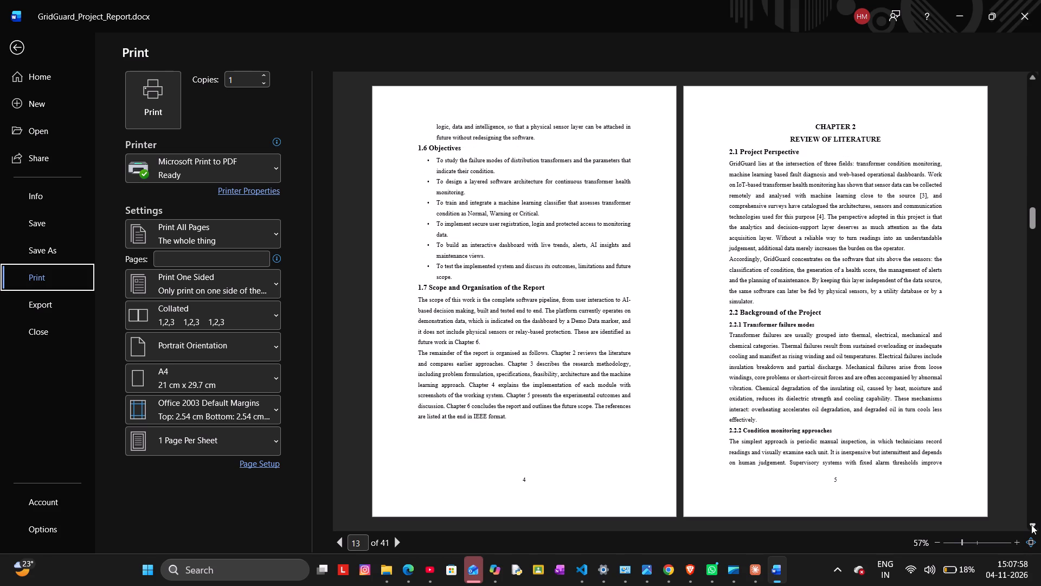
click(1031, 525)
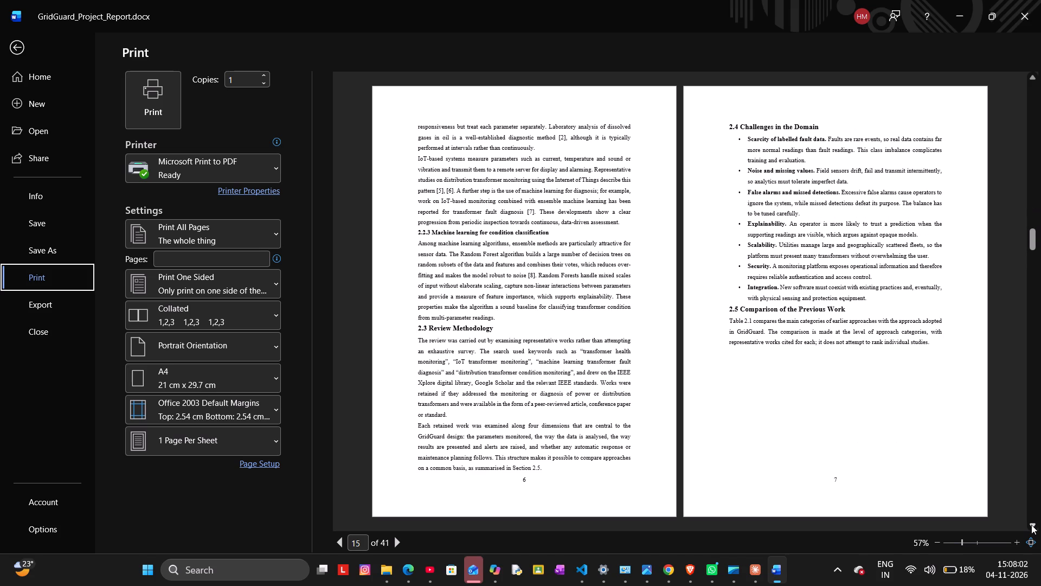
click(1031, 525)
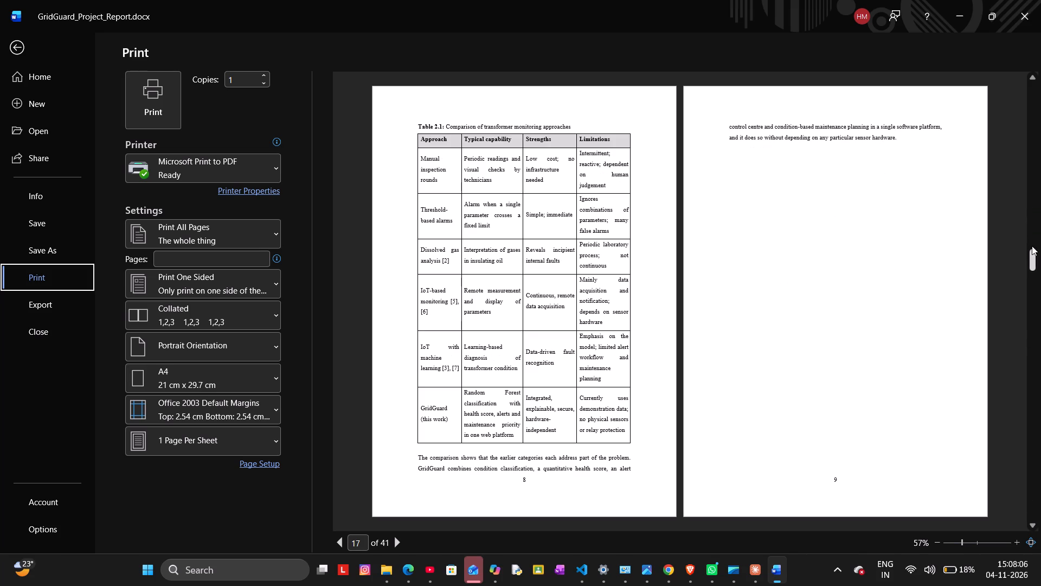
click(1030, 75)
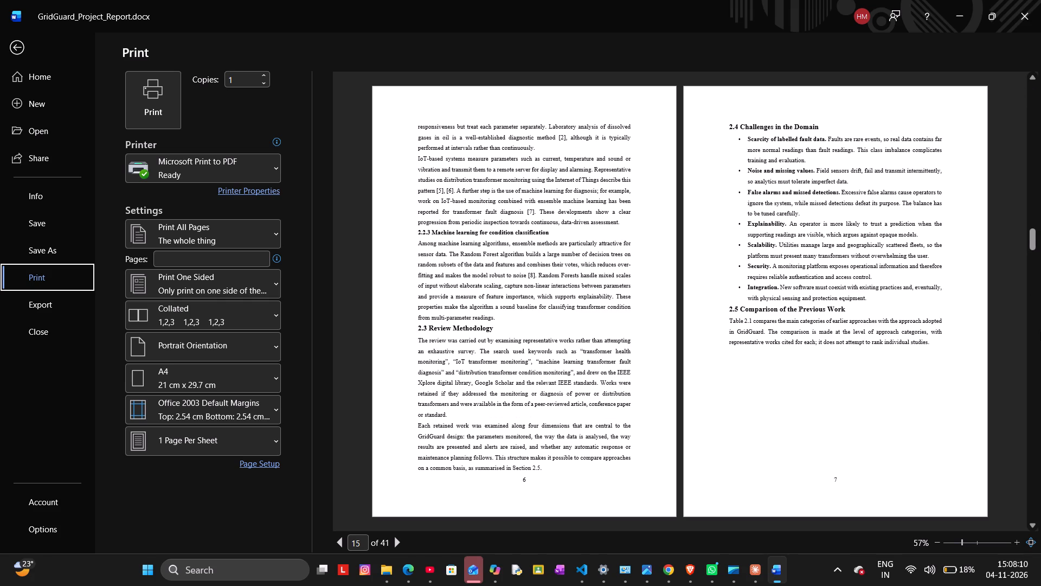
click(1032, 525)
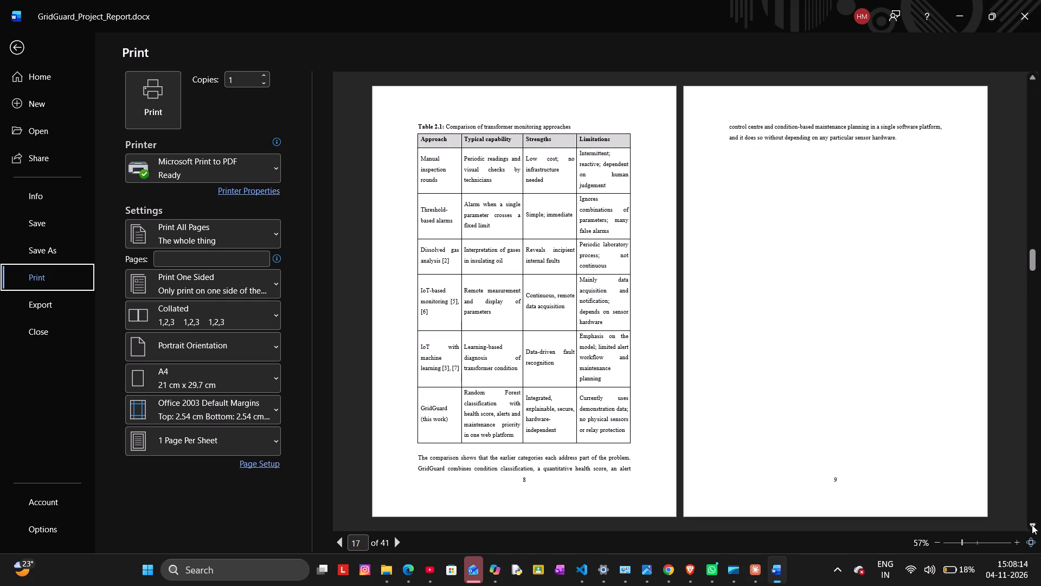
Check the print preview page by page from Chapter 3 through Chapter 6 to the References page.
click(1032, 525)
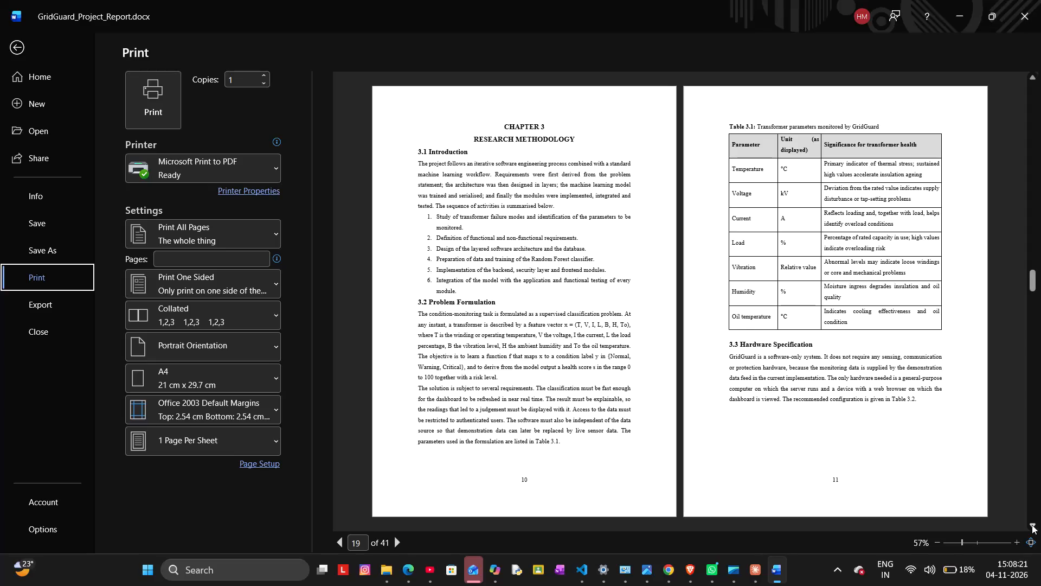
click(1032, 525)
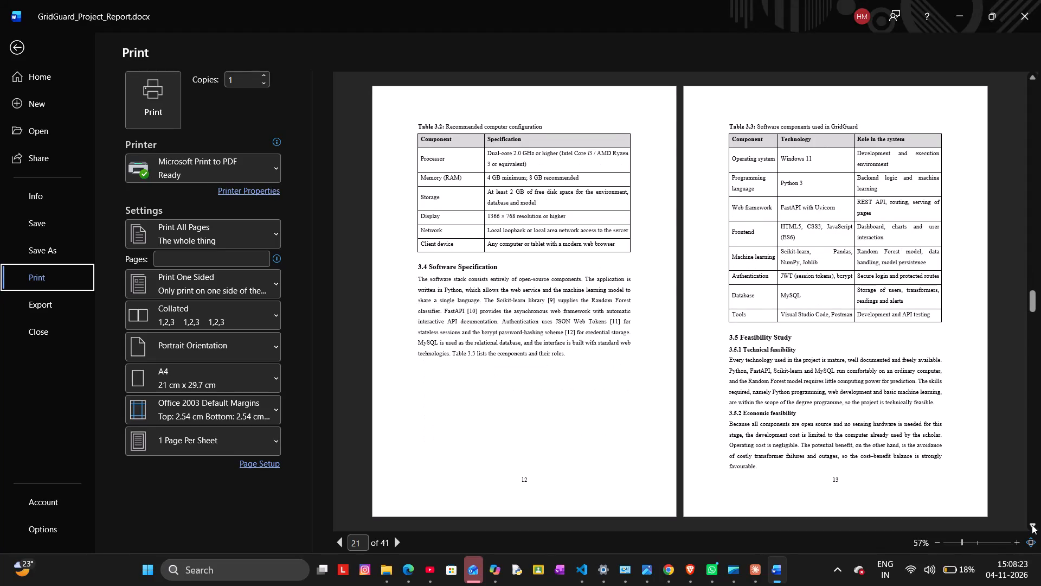
click(1032, 525)
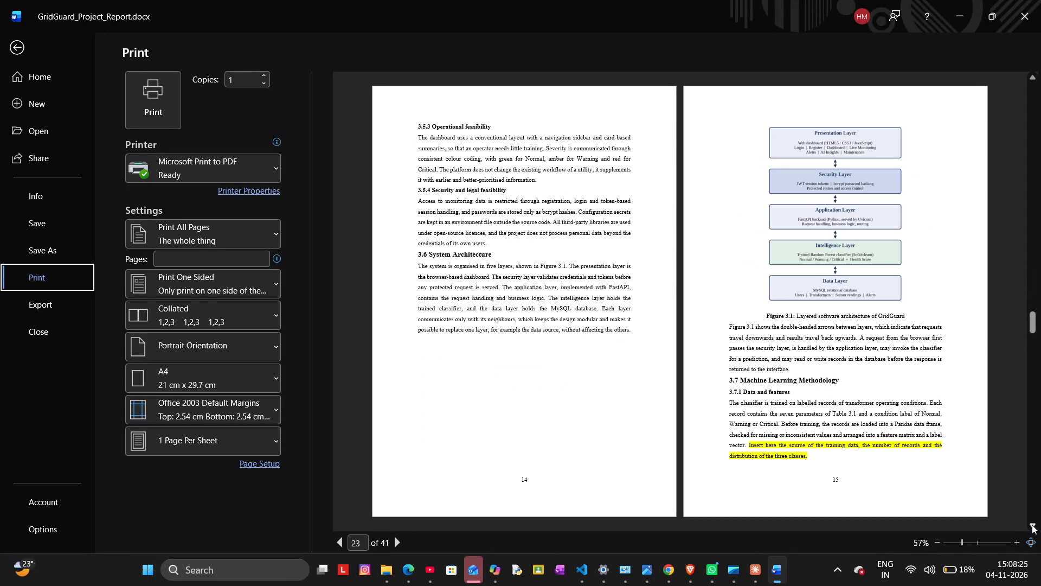
click(1032, 525)
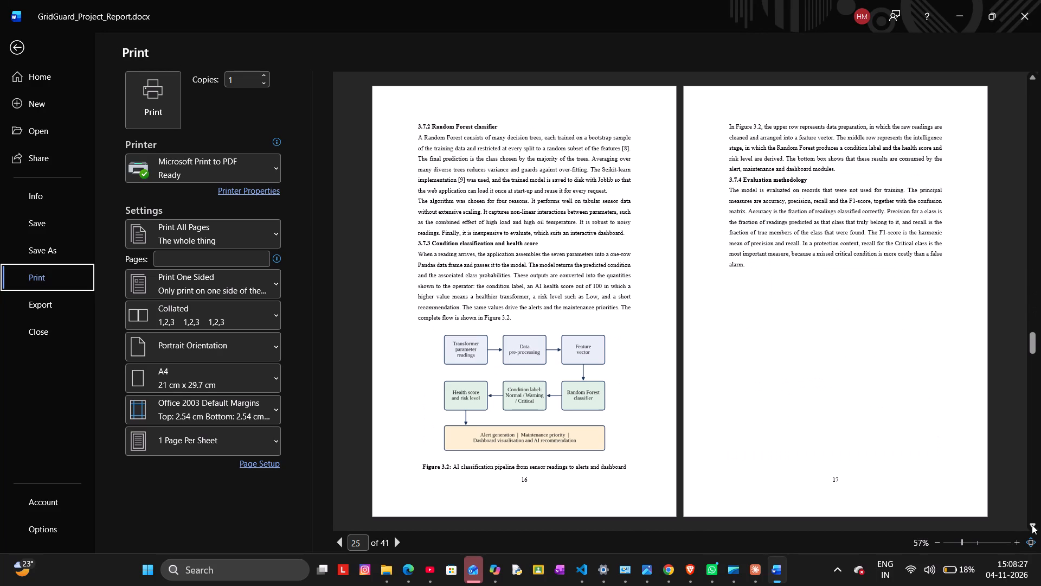
click(1032, 525)
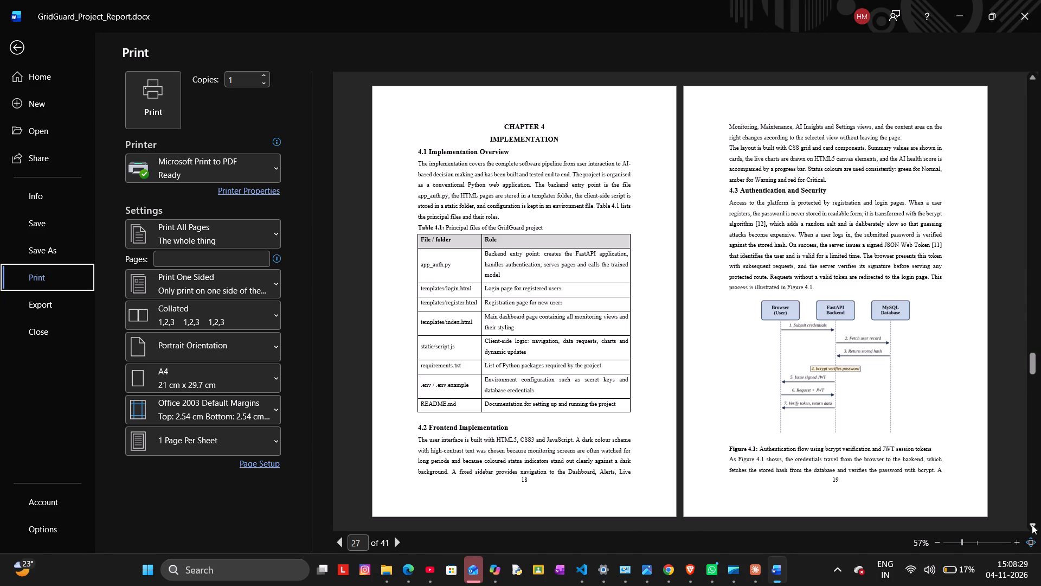
click(1032, 525)
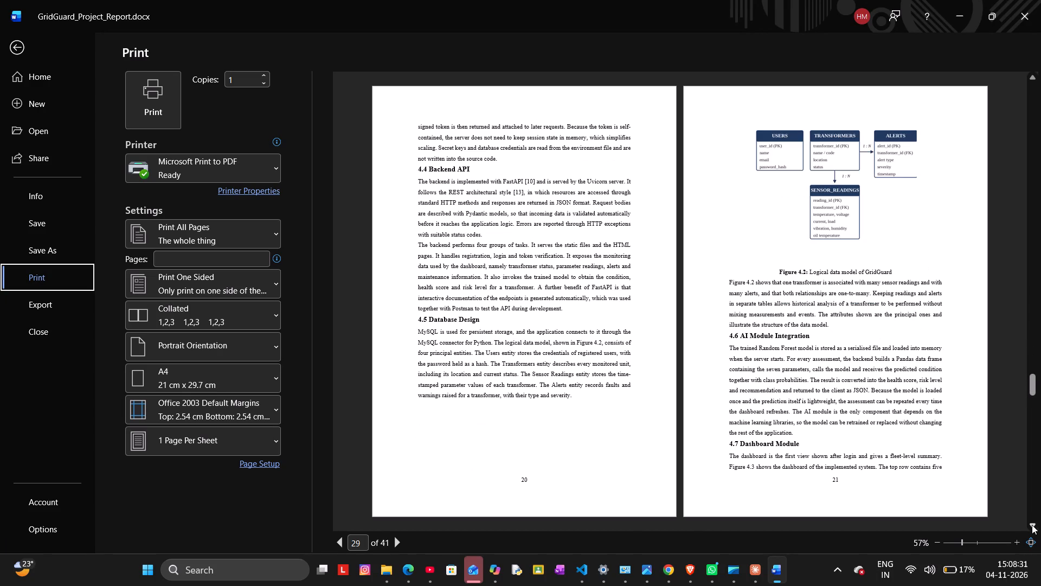
click(1032, 525)
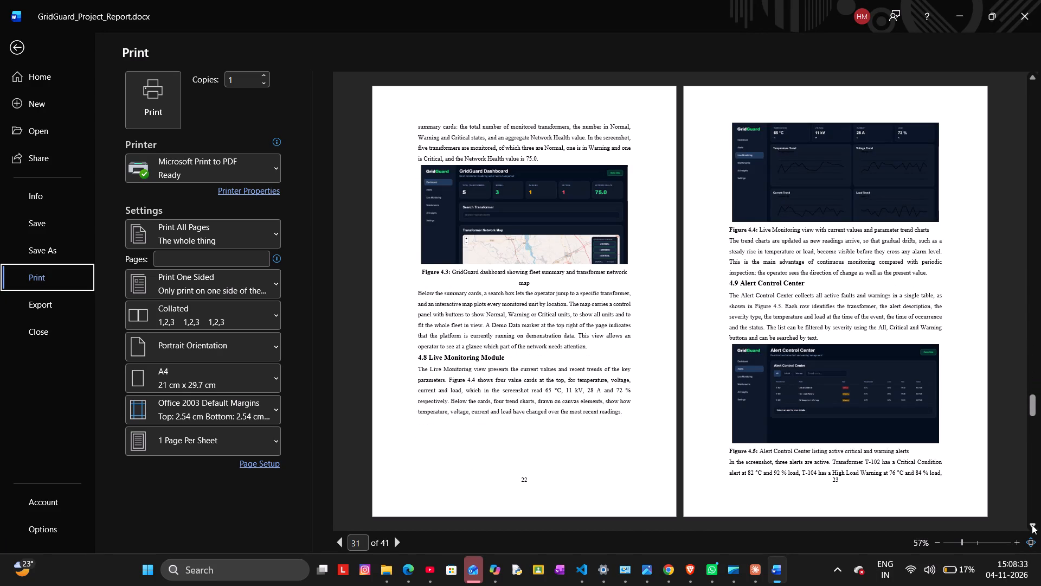
click(1032, 525)
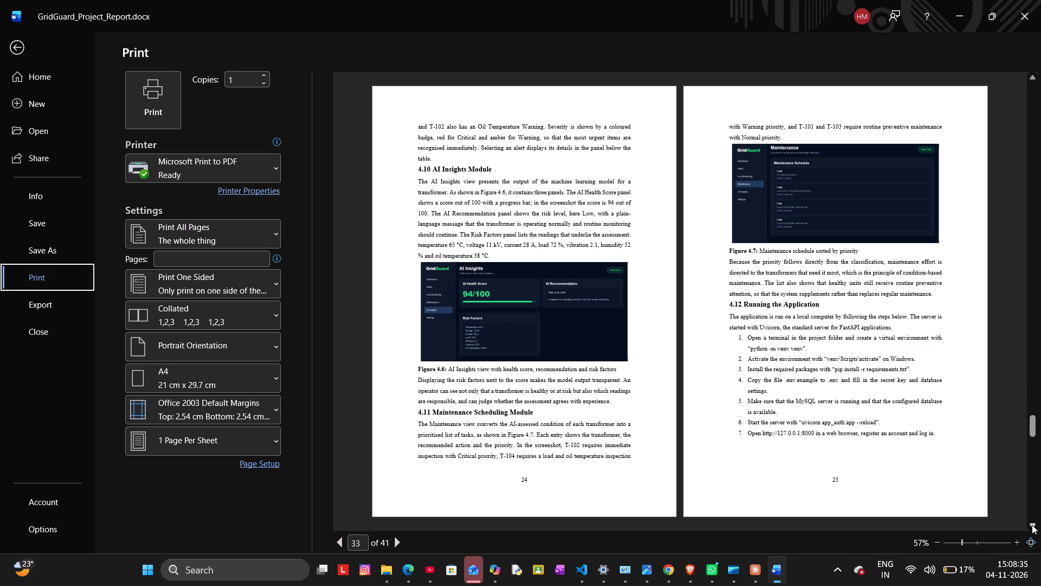
click(1032, 525)
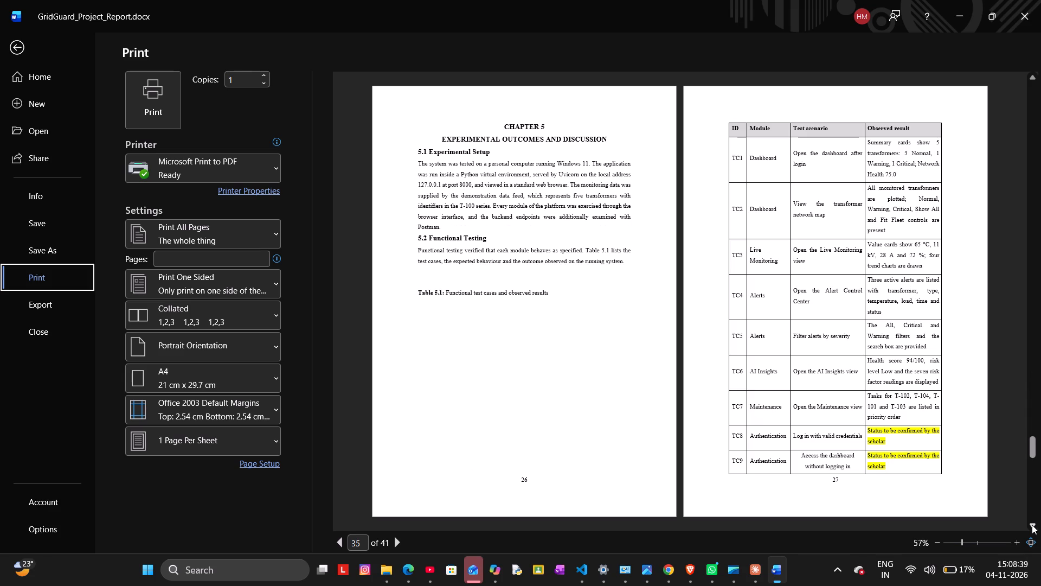
click(1032, 525)
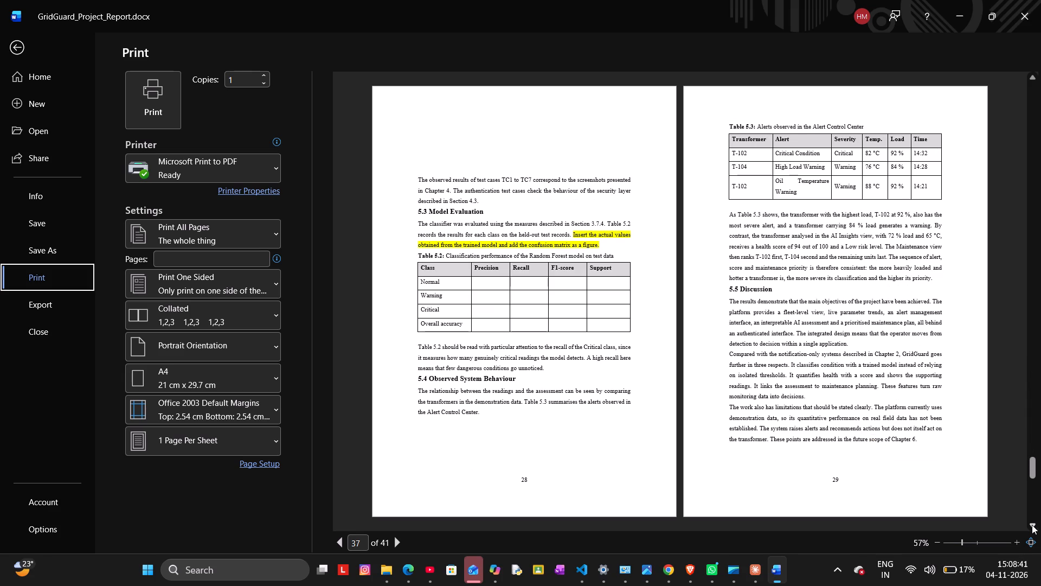
click(1032, 525)
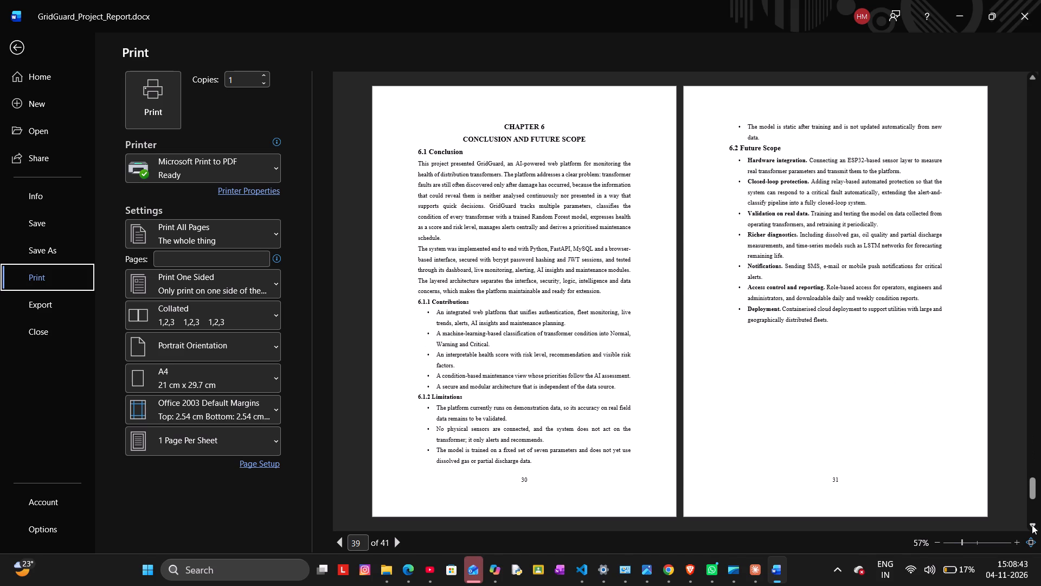
click(1032, 525)
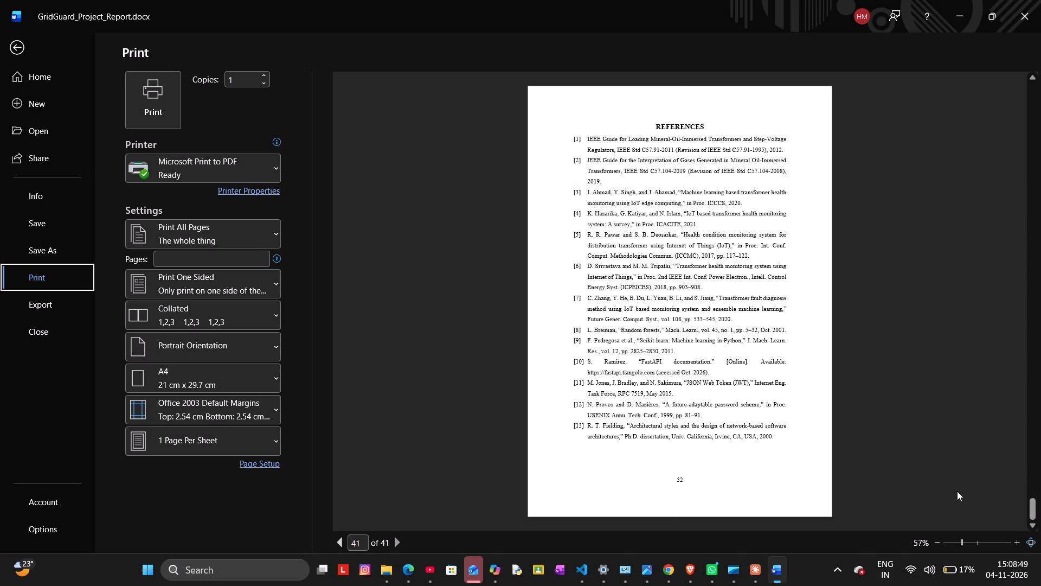
Save the report in Downloads as a Word document named "GridGuard_Project_Report.docx 2", replacing the existing file of that name.
click(47, 246)
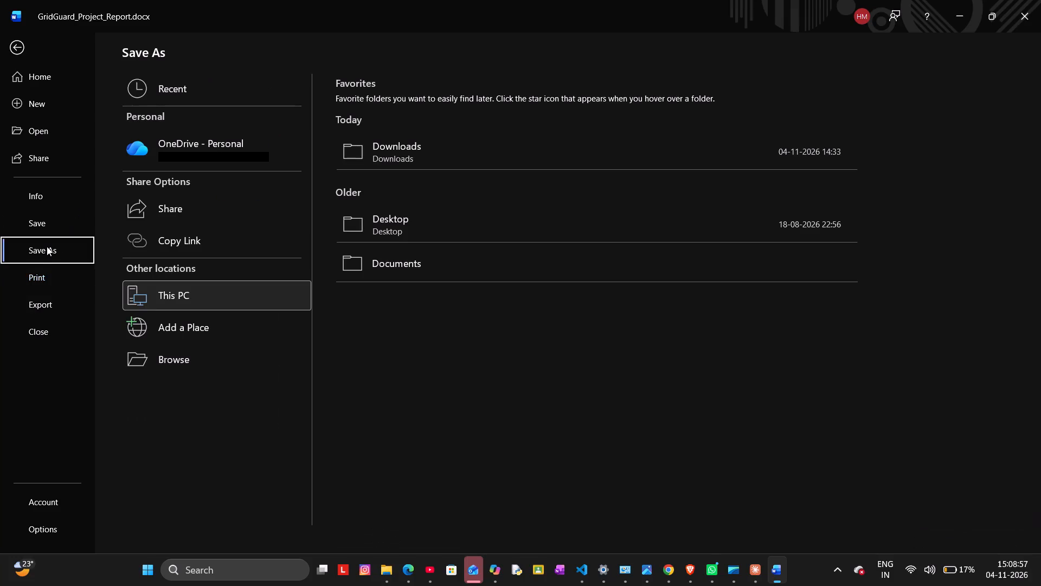
click(408, 151)
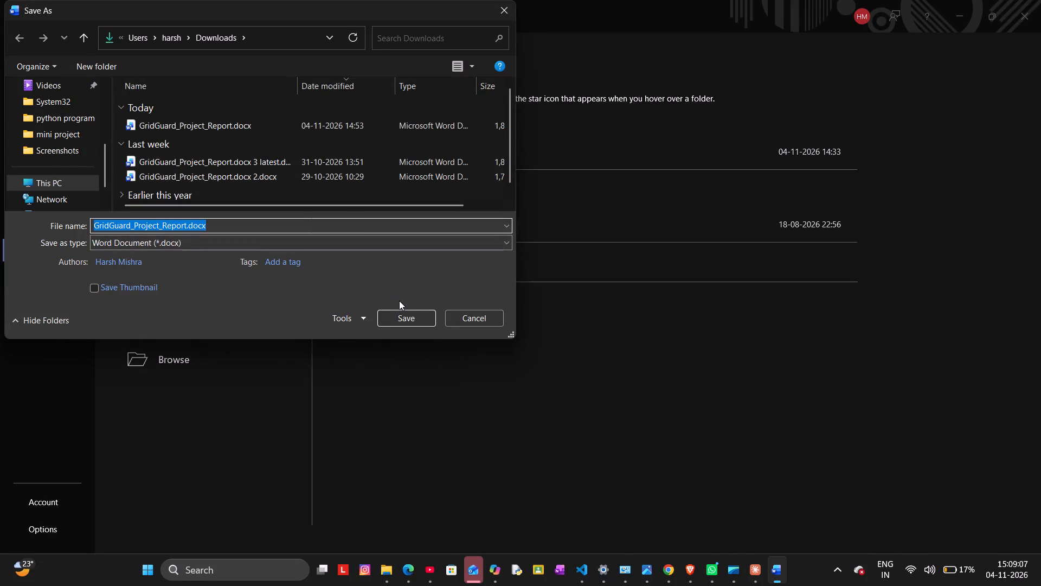
click(237, 222)
key(space)
text(2)
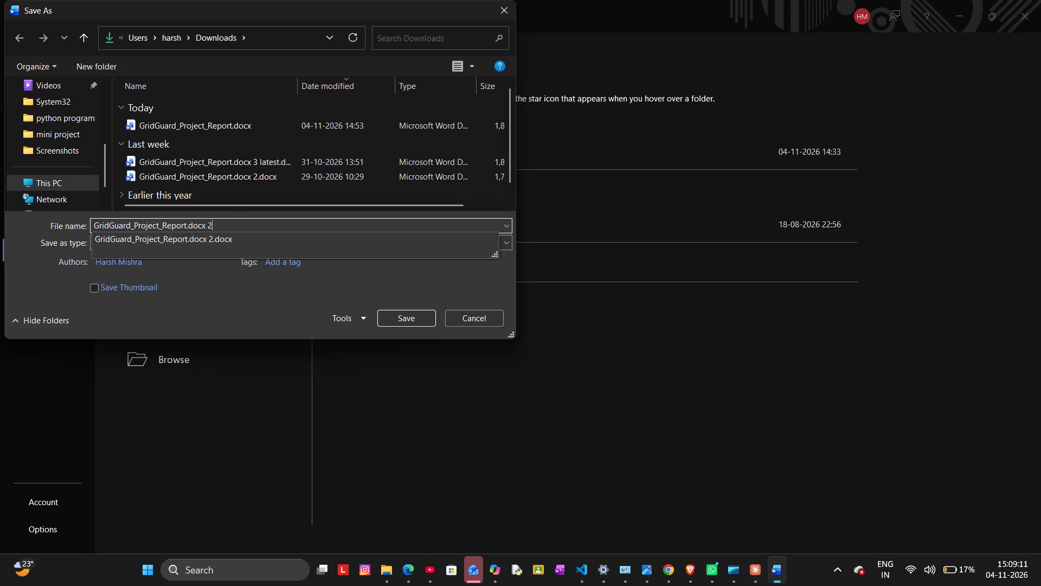
key(Return)
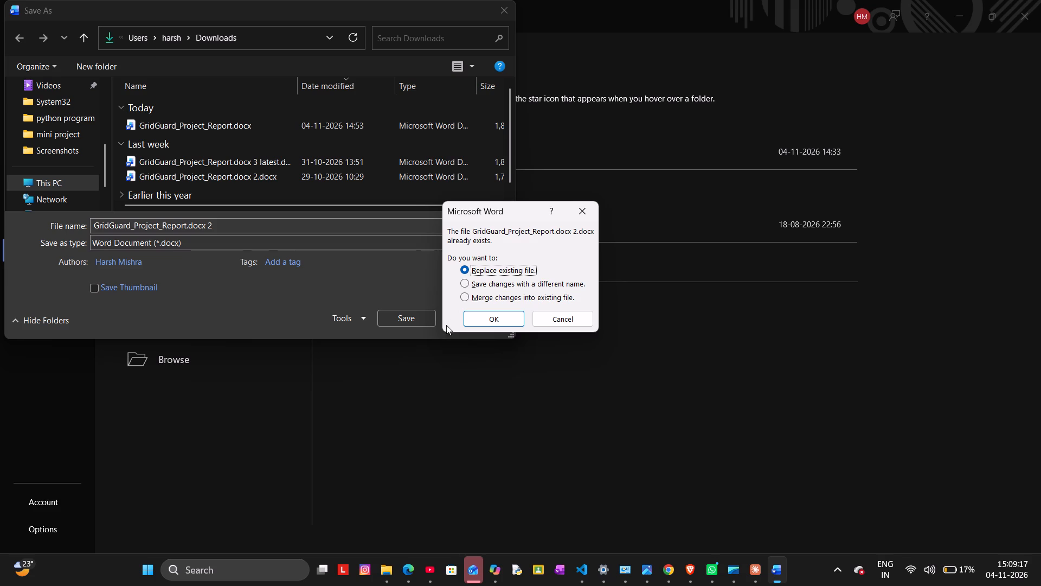
click(466, 279)
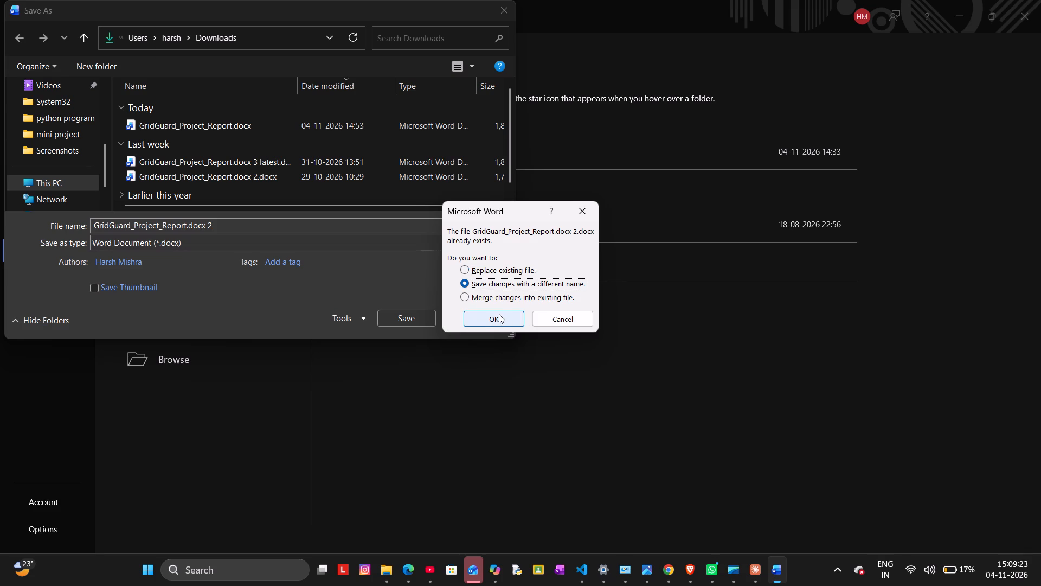
click(499, 314)
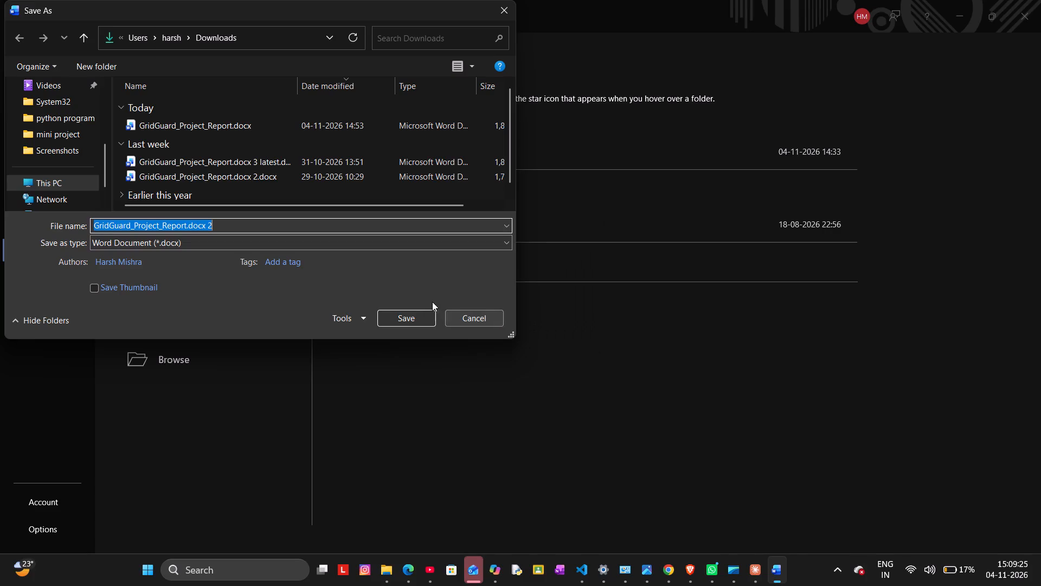
click(415, 314)
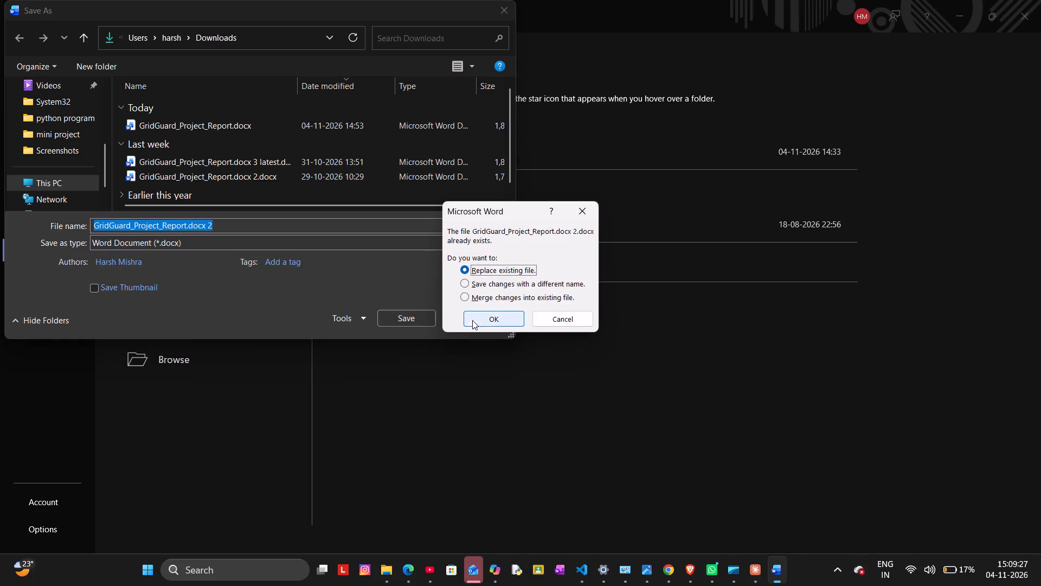
click(492, 324)
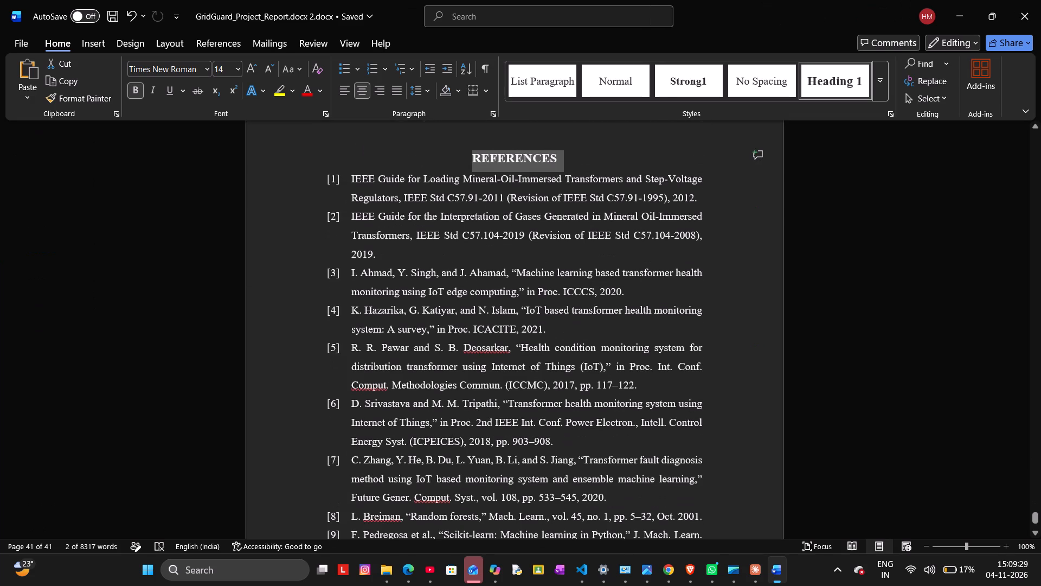
Review the saved copy from the References page back to the title page, and on through the declaration, acknowledgement and certificate pages.
scroll(492, 324, down, 2)
scroll(492, 324, up, 5)
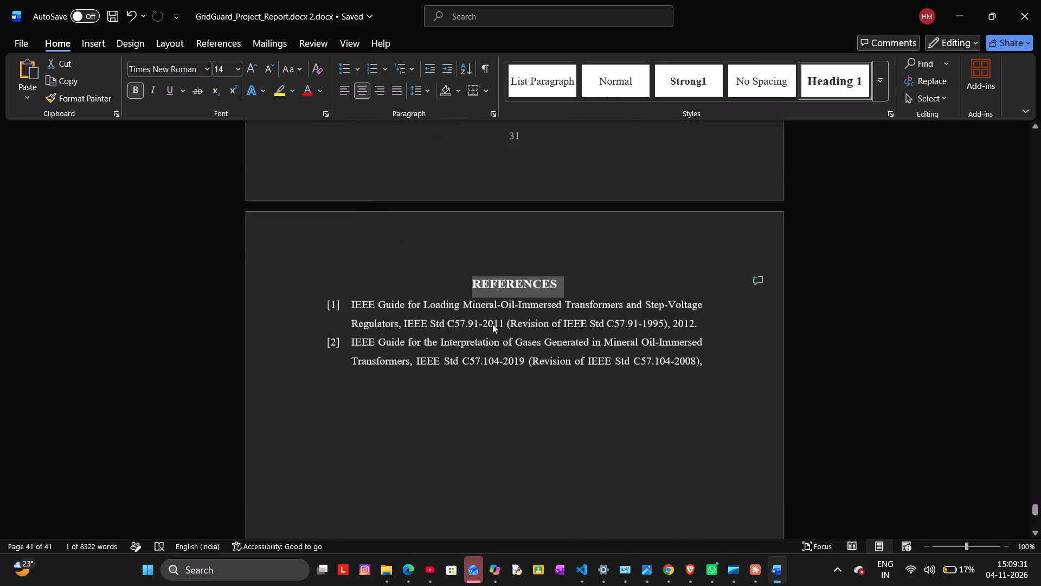
scroll(492, 324, up, 15)
scroll(492, 324, up, 20)
scroll(492, 324, up, 18)
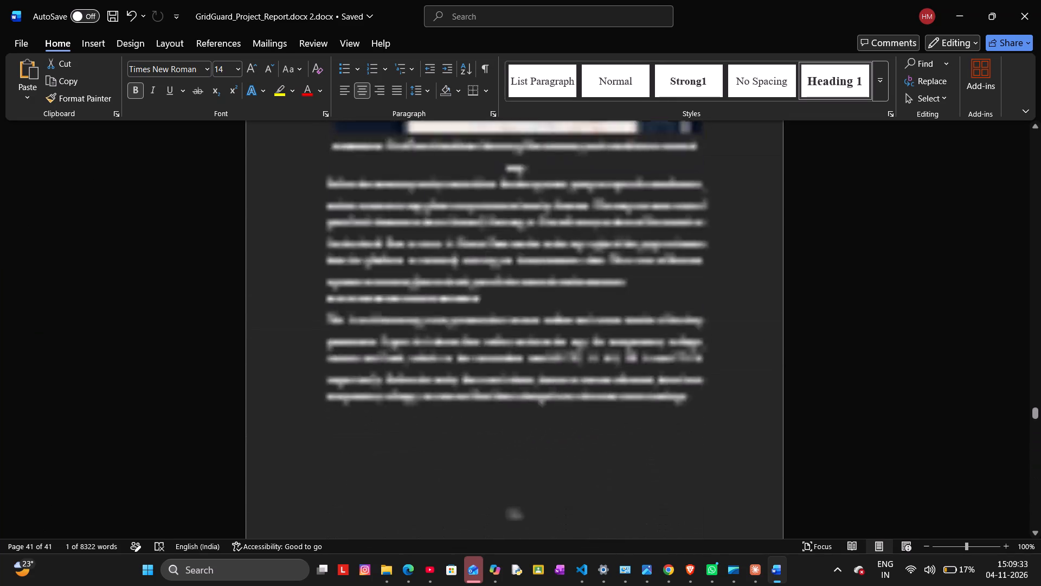
scroll(492, 324, up, 20)
scroll(492, 324, up, 20)
scroll(492, 324, up, 9)
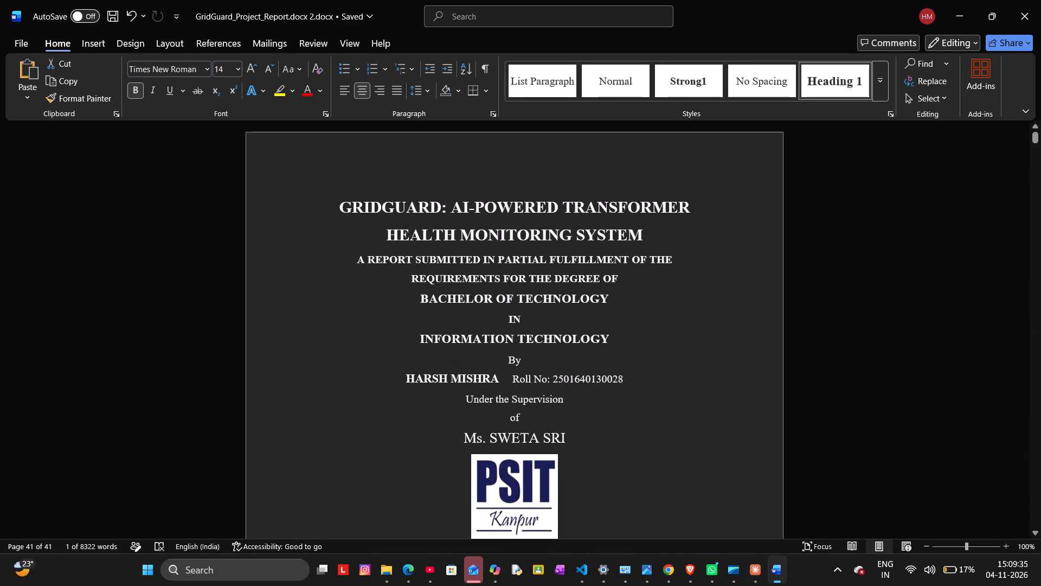
scroll(492, 324, down, 2)
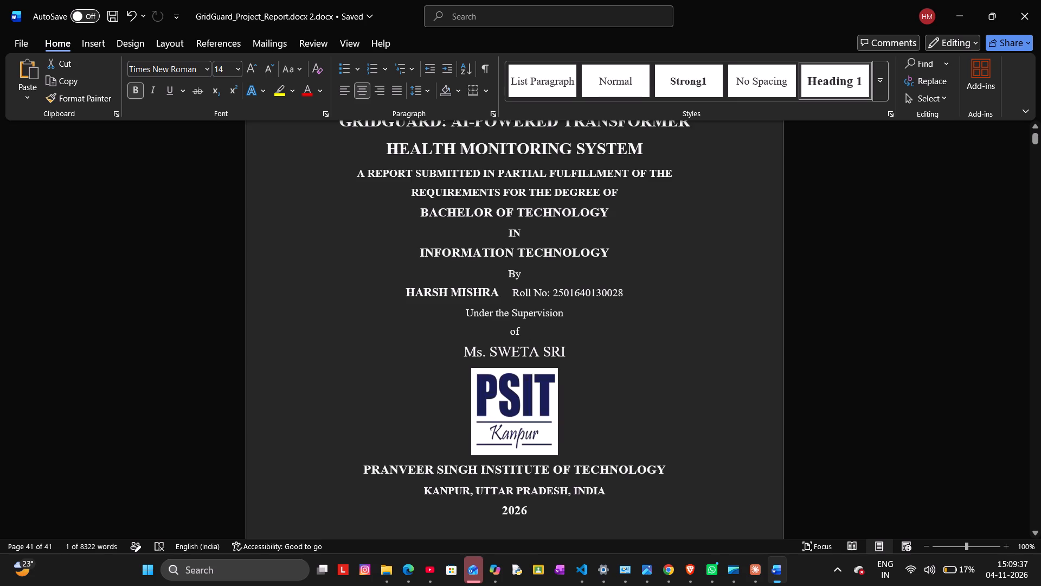
scroll(492, 324, down, 4)
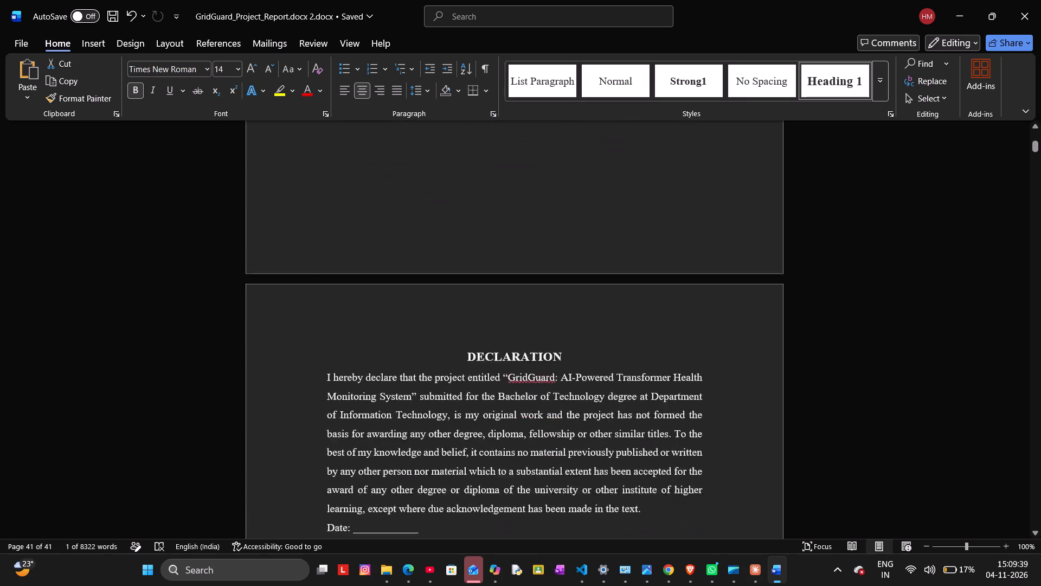
scroll(492, 324, down, 4)
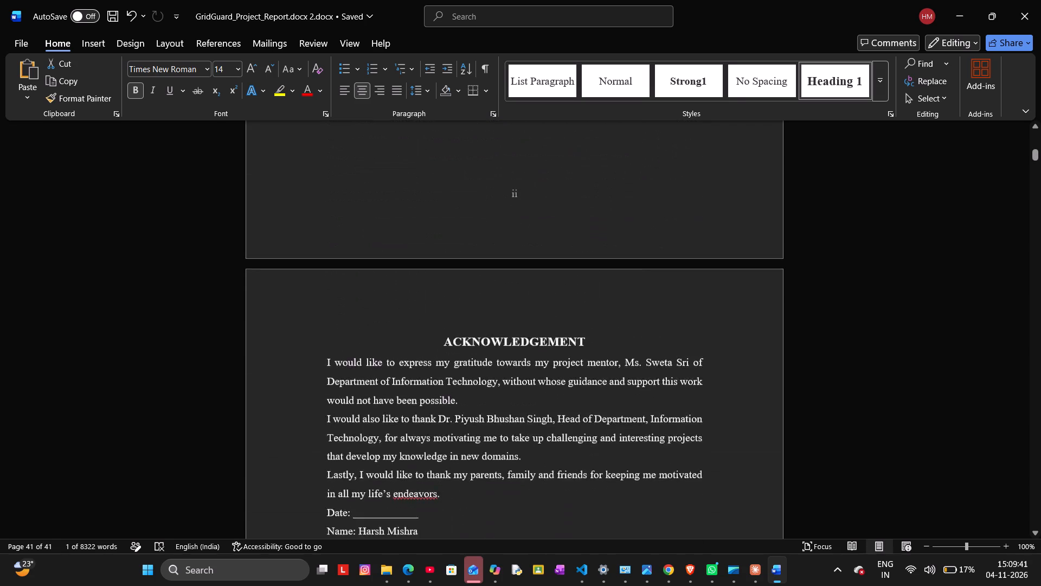
scroll(492, 324, down, 5)
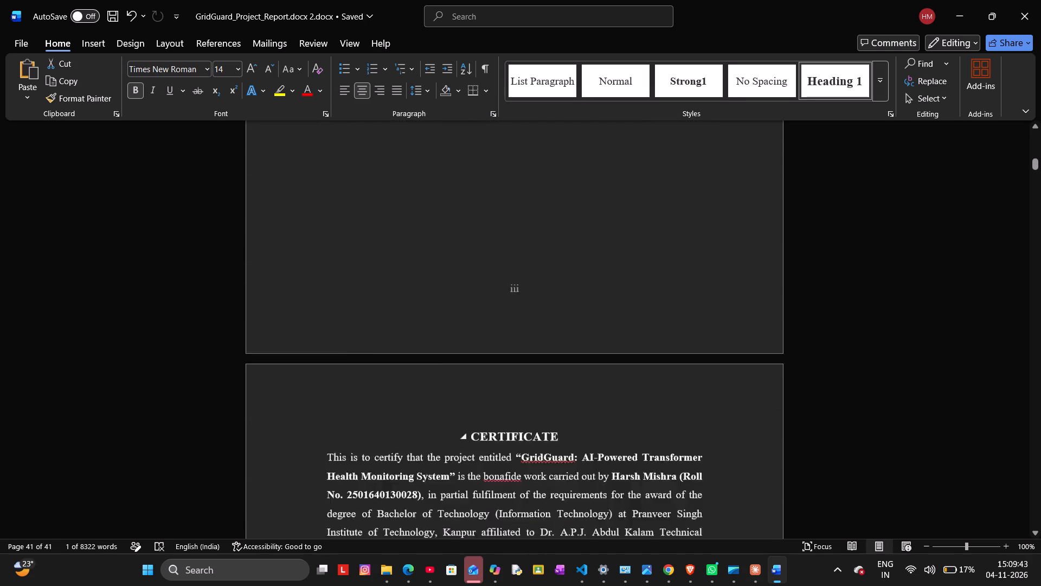
scroll(492, 324, down, 3)
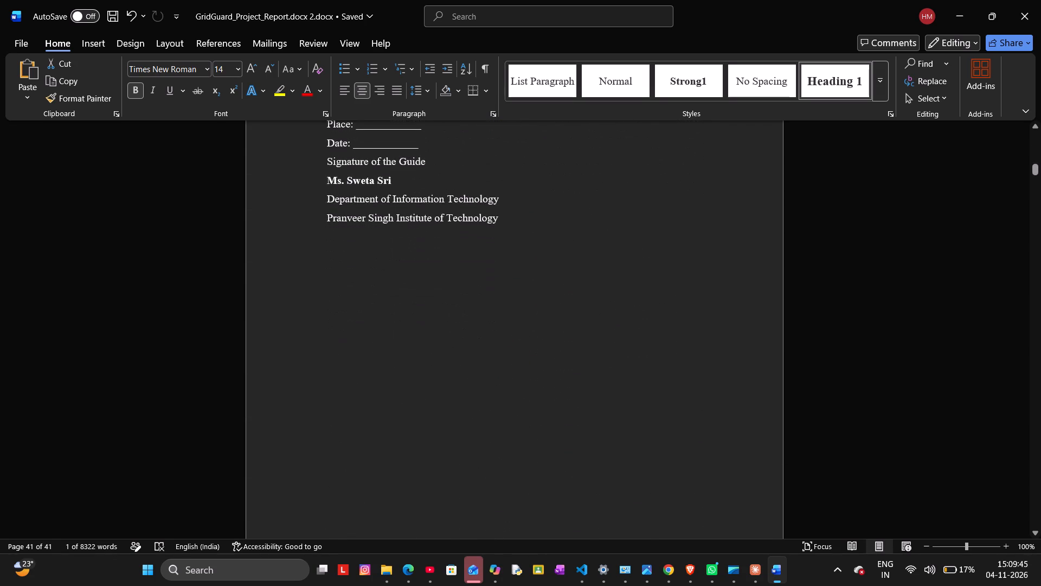